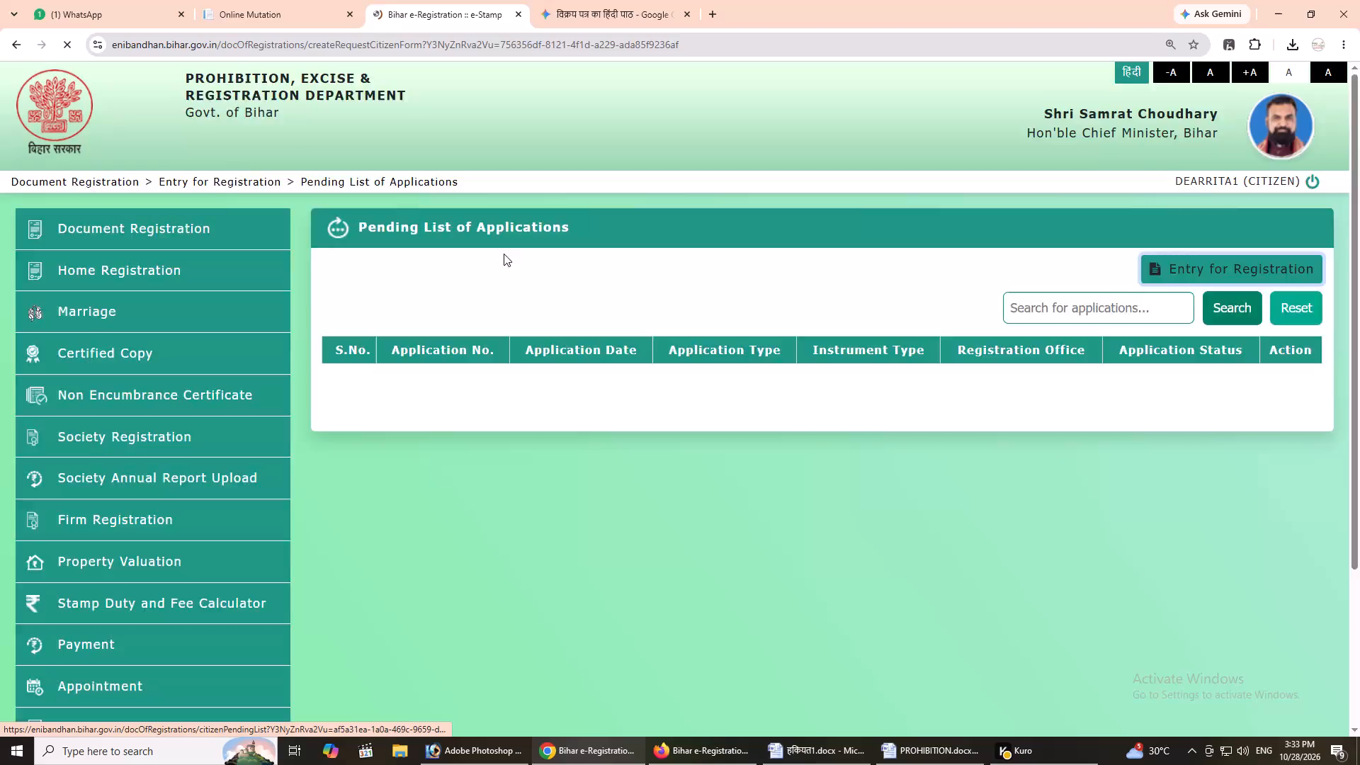
Set the instrument type to Sale / Conveyance and the sub-type to Sale, and open the deed category choices.
{"action": "left_click", "coordinate": [527, 514]}
{"action": "left_click", "coordinate": [523, 552]}
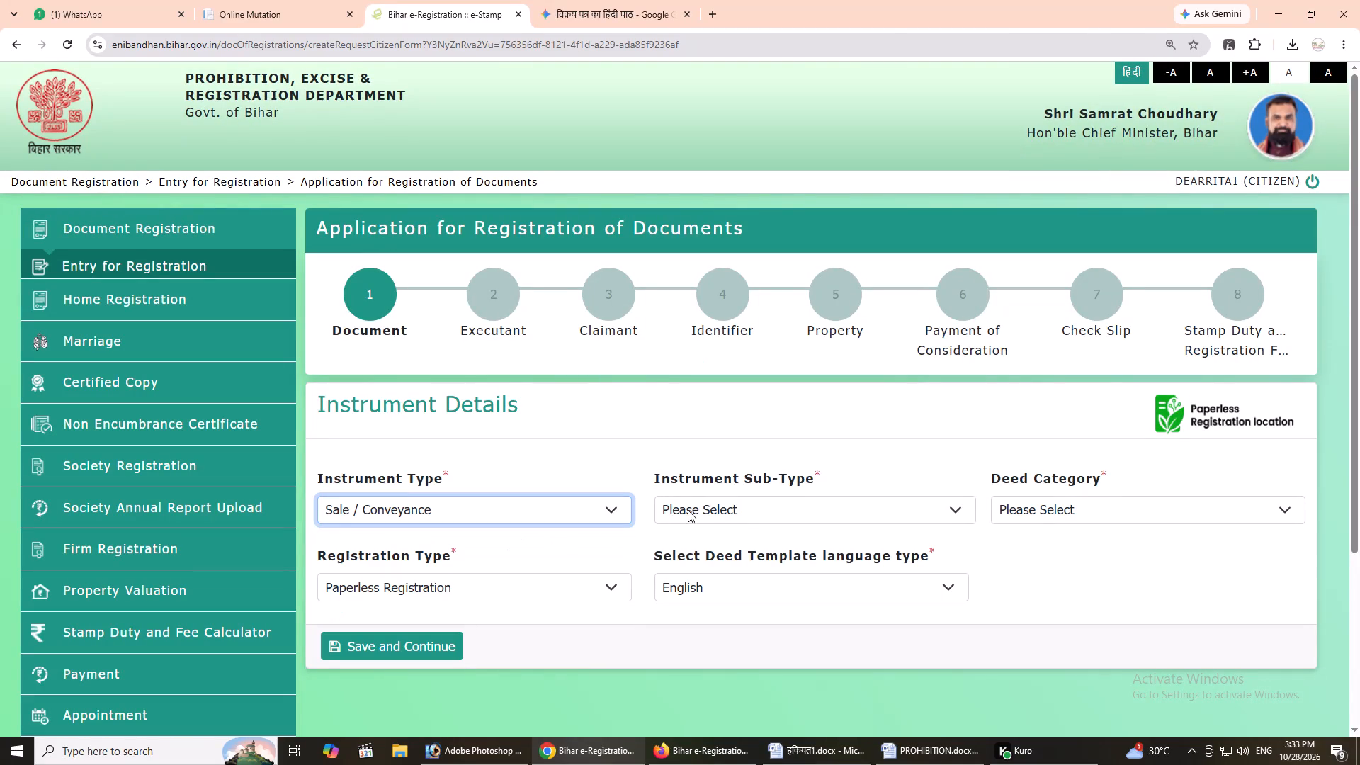
{"action": "left_click", "coordinate": [688, 509]}
{"action": "left_click", "coordinate": [690, 565]}
{"action": "left_click", "coordinate": [1075, 507]}
{"action": "double_click", "coordinate": [1048, 530]}
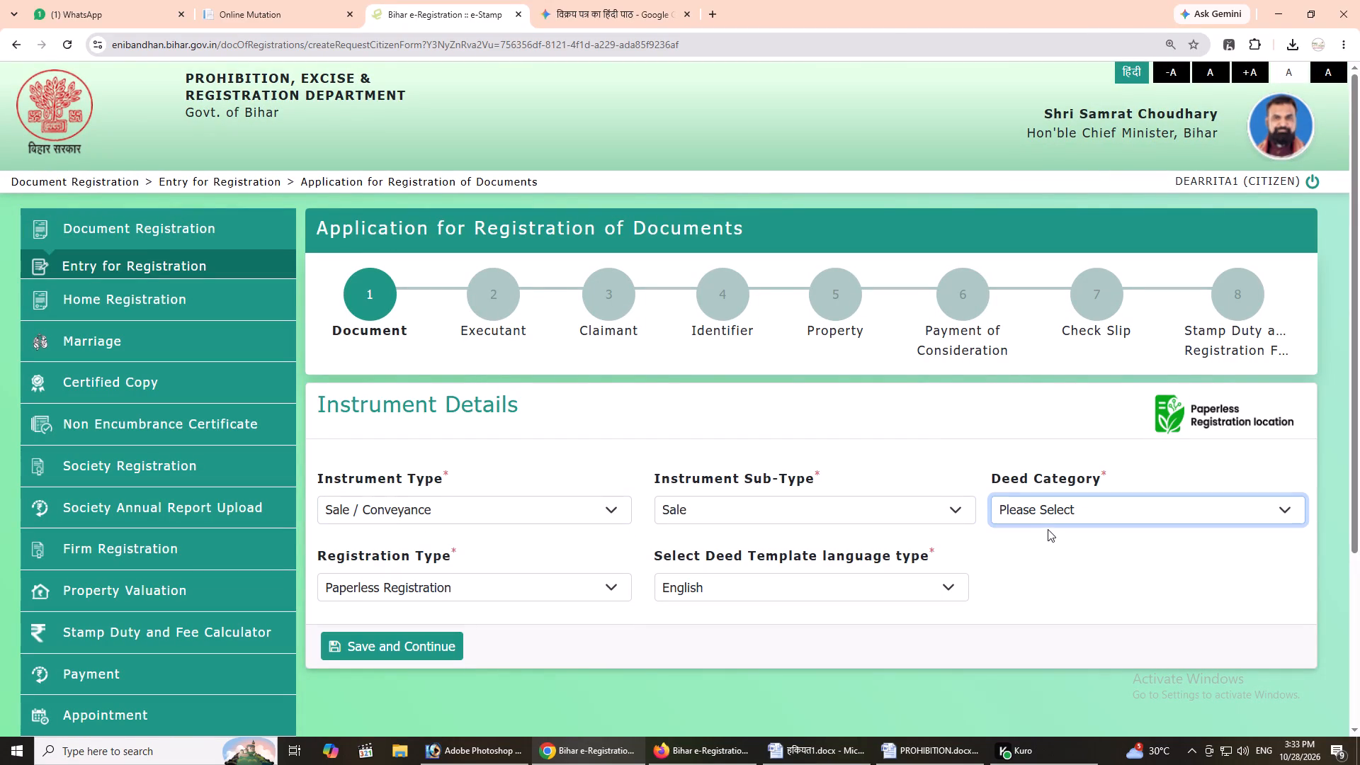
{"action": "left_click", "coordinate": [1043, 508]}
{"action": "left_click", "coordinate": [1042, 538]}
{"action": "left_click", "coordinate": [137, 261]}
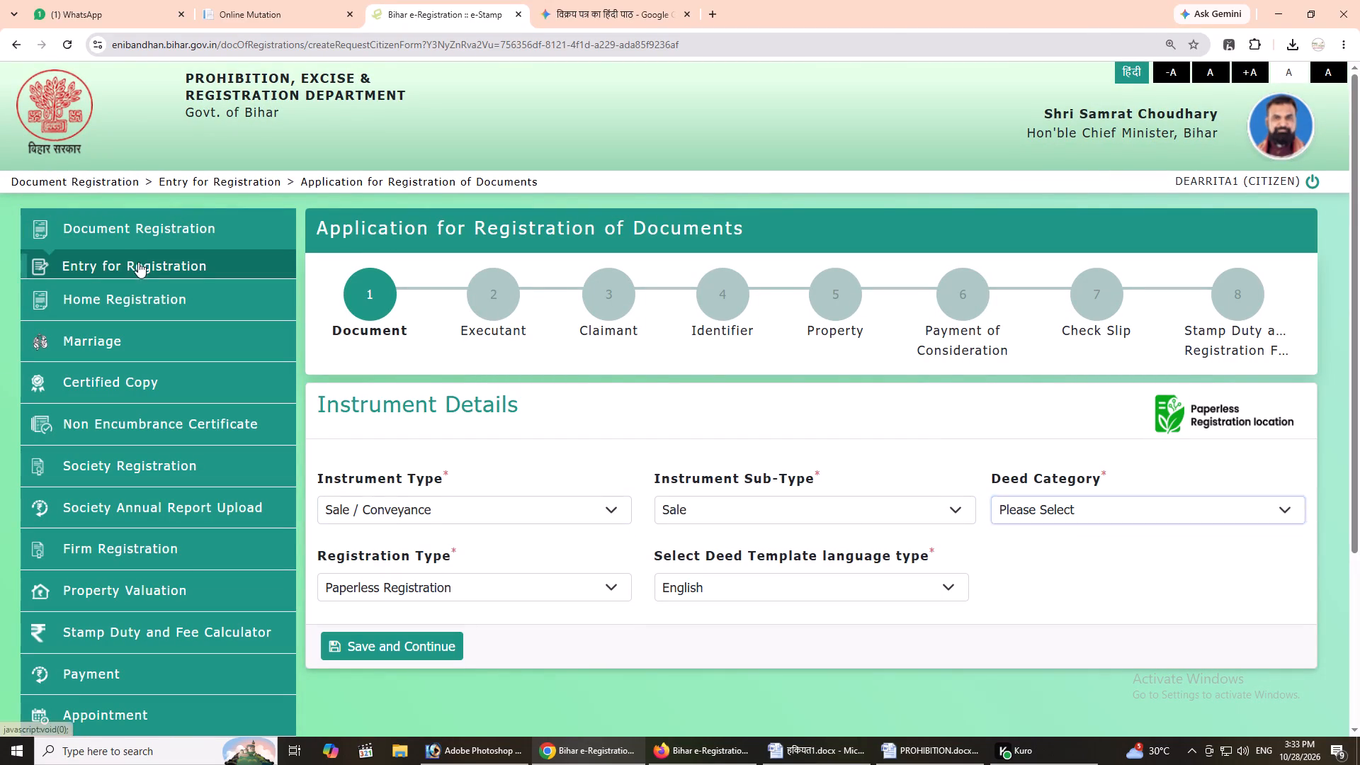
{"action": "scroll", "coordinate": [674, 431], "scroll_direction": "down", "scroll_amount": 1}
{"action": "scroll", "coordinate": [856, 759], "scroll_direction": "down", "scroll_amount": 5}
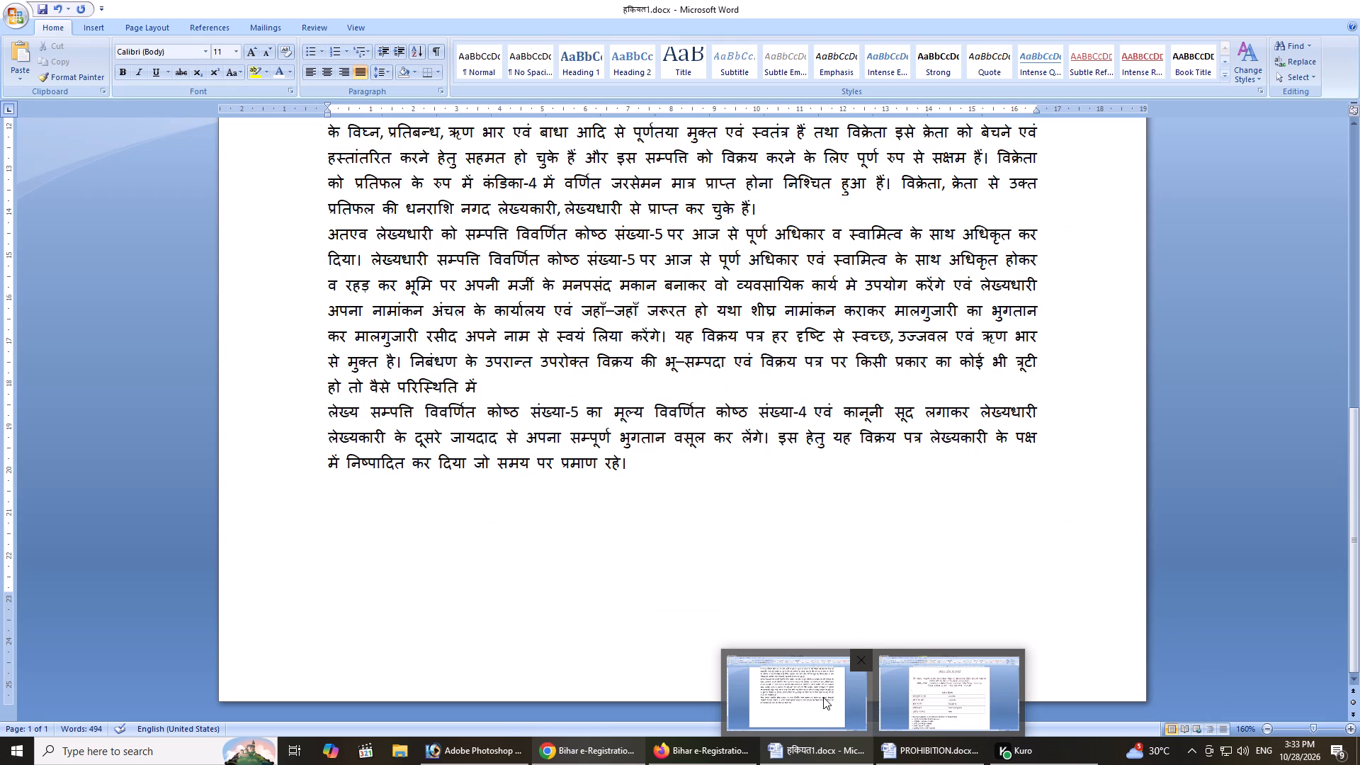
Switch to PROHIBITION.docx in Word and replace the presenter's English name in the application details table with its Hindi spelling in Kruti Dev 010.
{"action": "left_click", "coordinate": [921, 759]}
{"action": "left_click", "coordinate": [795, 543]}
{"action": "scroll", "coordinate": [795, 543], "scroll_direction": "up", "scroll_amount": 3}
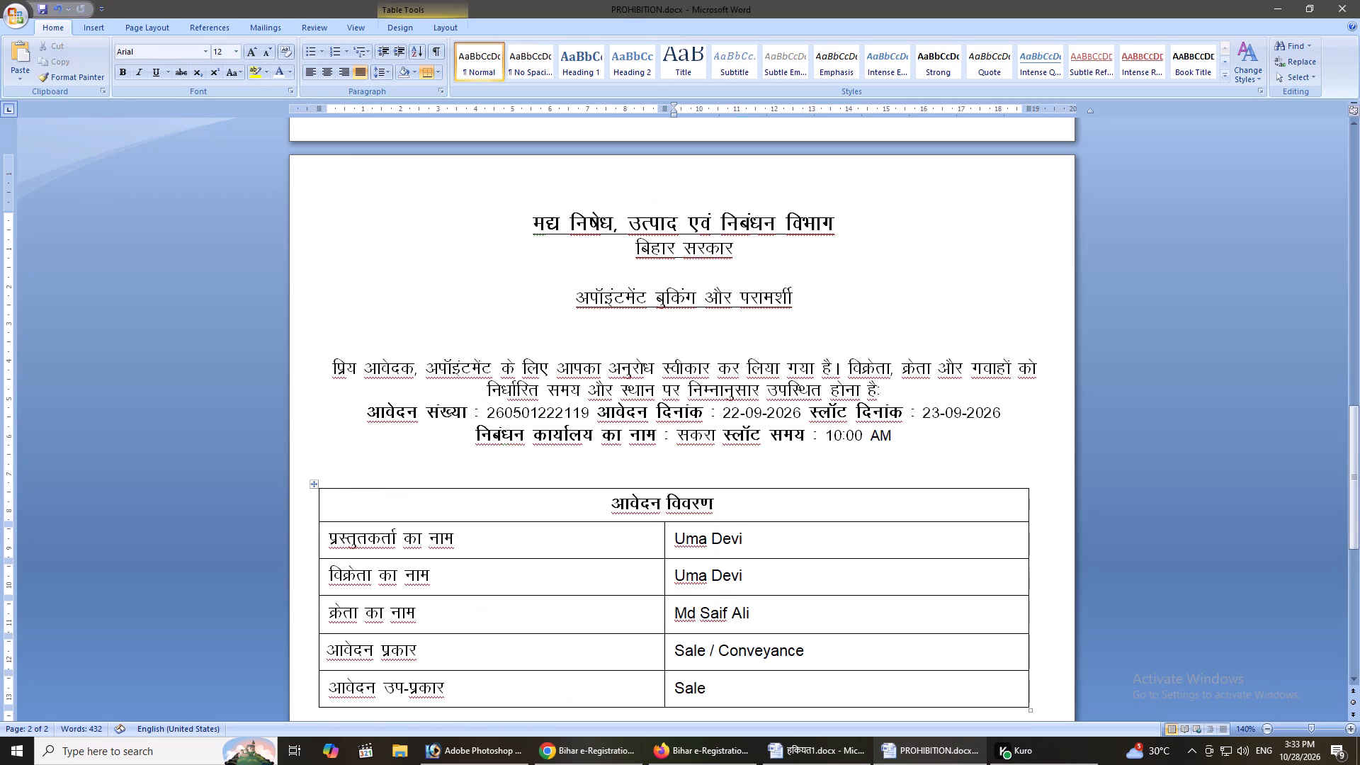
{"action": "left_click_drag", "start_coordinate": [755, 547], "coordinate": [682, 538]}
{"action": "left_click_drag", "start_coordinate": [524, 541], "coordinate": [437, 539]}
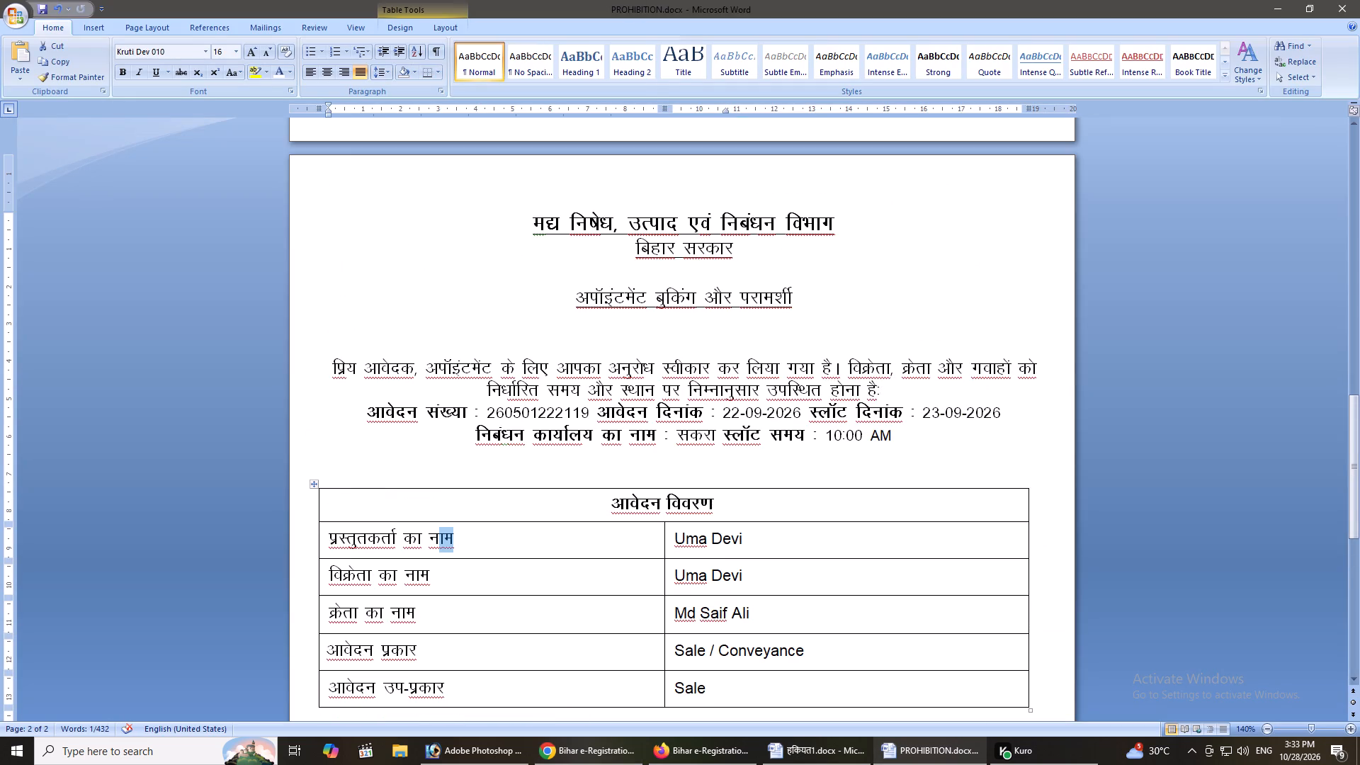
{"action": "key", "text": "ctrl+c"}
{"action": "left_click", "coordinate": [773, 550]}
{"action": "left_click_drag", "start_coordinate": [763, 530], "coordinate": [673, 542]}
{"action": "key", "text": "BackSpace"}
{"action": "key", "text": "ctrl+v"}
{"action": "key", "text": "BackSpace"}
{"action": "key", "text": "BackSpace"}
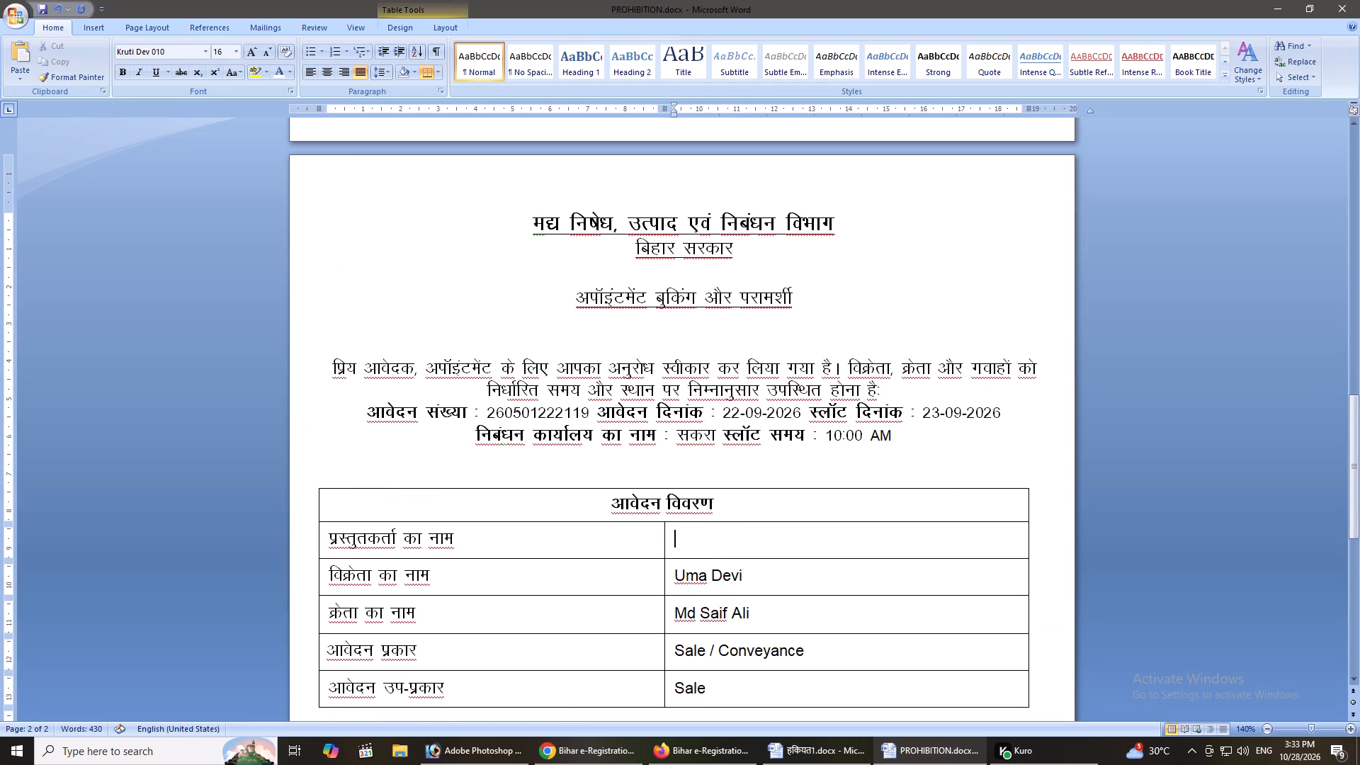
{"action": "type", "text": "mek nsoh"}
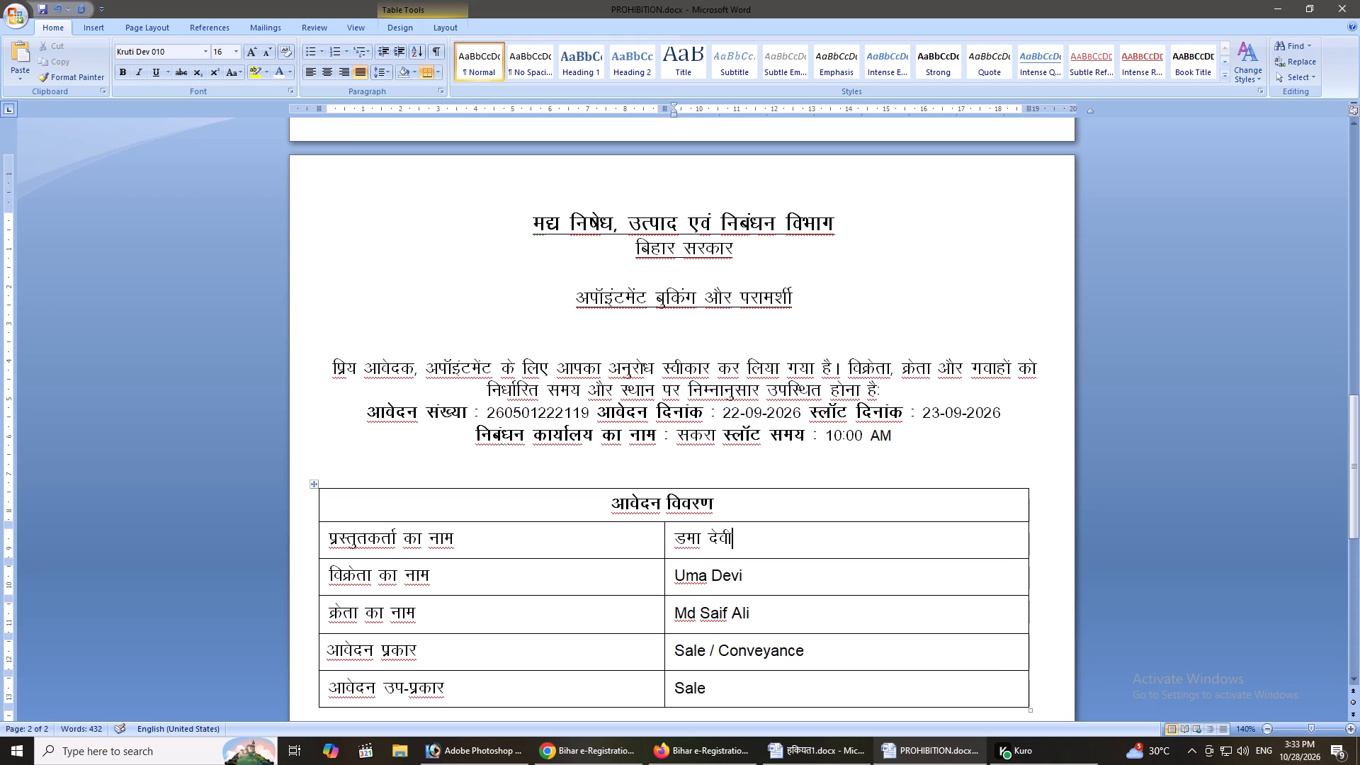
{"action": "left_click_drag", "start_coordinate": [745, 542], "coordinate": [686, 545]}
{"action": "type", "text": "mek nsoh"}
Replace the seller's English name in the विक्रेता का नाम row with Hindi text in Kruti Dev 010.
{"action": "left_click_drag", "start_coordinate": [720, 534], "coordinate": [702, 535]}
{"action": "key", "text": "ctrl+c"}
{"action": "left_click_drag", "start_coordinate": [740, 581], "coordinate": [681, 579]}
{"action": "key", "text": "ctrl+v"}
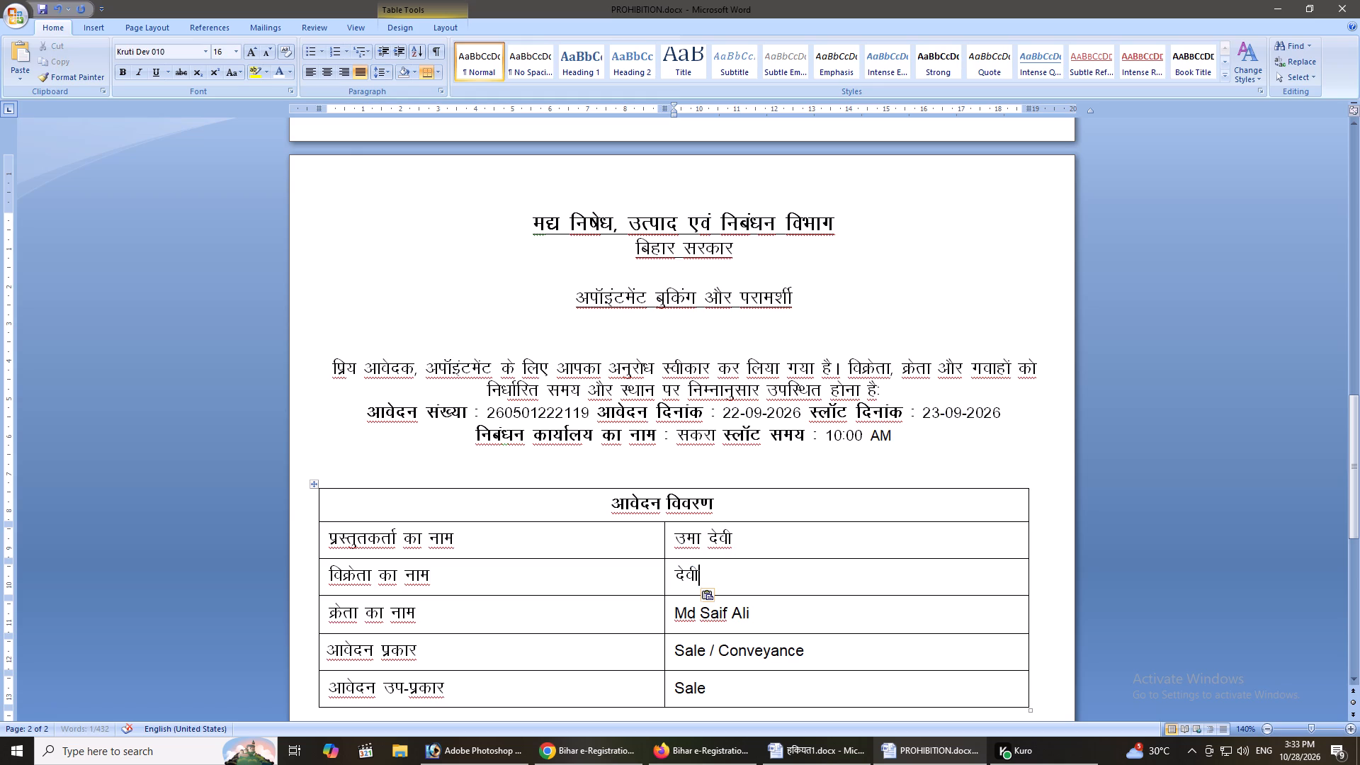
{"action": "left_click", "coordinate": [676, 568]}
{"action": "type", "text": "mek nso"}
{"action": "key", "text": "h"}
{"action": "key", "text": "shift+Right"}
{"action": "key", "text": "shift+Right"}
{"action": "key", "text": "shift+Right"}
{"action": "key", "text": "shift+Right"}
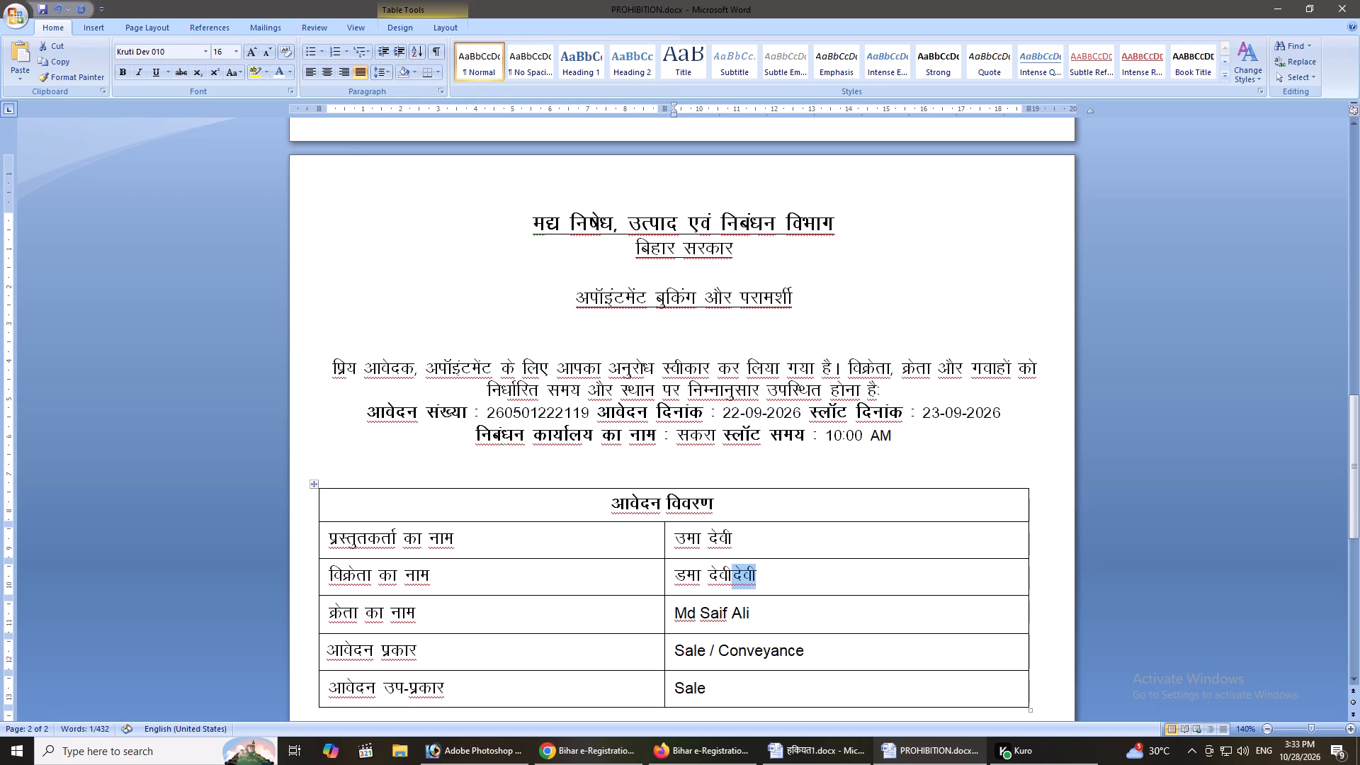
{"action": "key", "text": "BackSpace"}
Replace the buyer's English name in the क्रेता का नाम row with Hindi text in Kruti Dev 010.
{"action": "left_click_drag", "start_coordinate": [736, 573], "coordinate": [717, 571]}
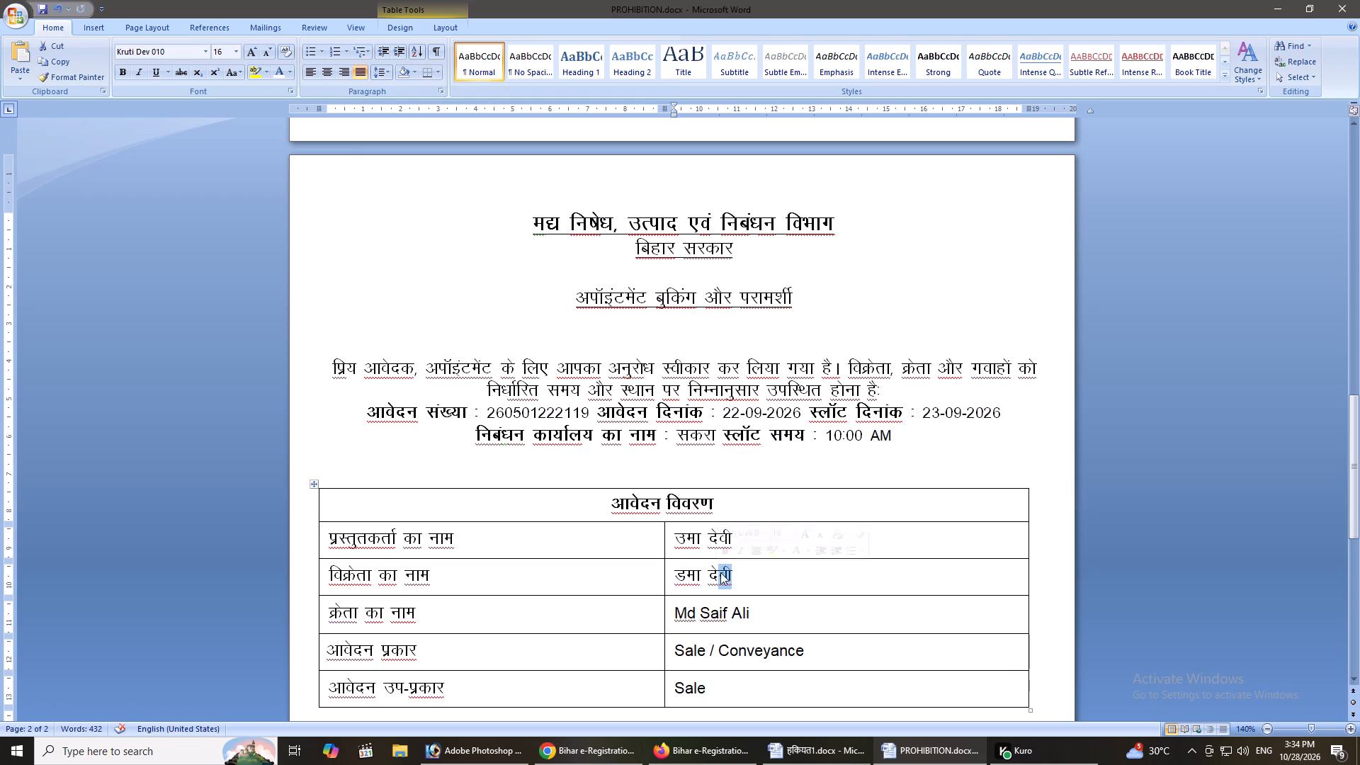
{"action": "key", "text": "ctrl+c"}
{"action": "left_click_drag", "start_coordinate": [771, 603], "coordinate": [686, 610]}
{"action": "key", "text": "ctrl+v"}
{"action": "key", "text": "BackSpace"}
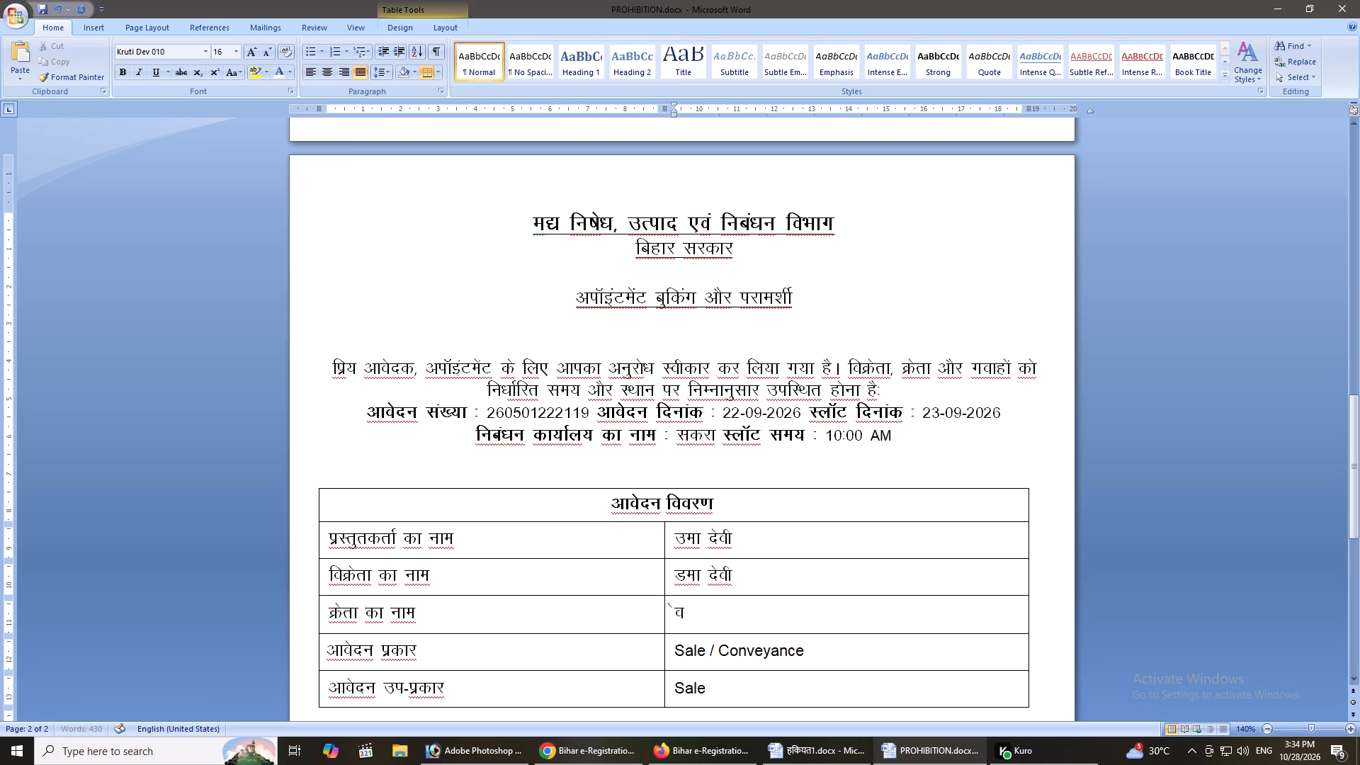
{"action": "key", "text": "BackSpace"}
{"action": "key", "text": "BackSpace"}
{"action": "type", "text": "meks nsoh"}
Correct the first letter of the seller's Hindi name to उ.
{"action": "left_click", "coordinate": [687, 576]}
{"action": "key", "text": "BackSpace"}
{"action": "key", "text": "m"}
Replace the first word of the buyer's Hindi name with the buyer's own first name, keeping a space before the surname.
{"action": "left_click_drag", "start_coordinate": [705, 611], "coordinate": [682, 616]}
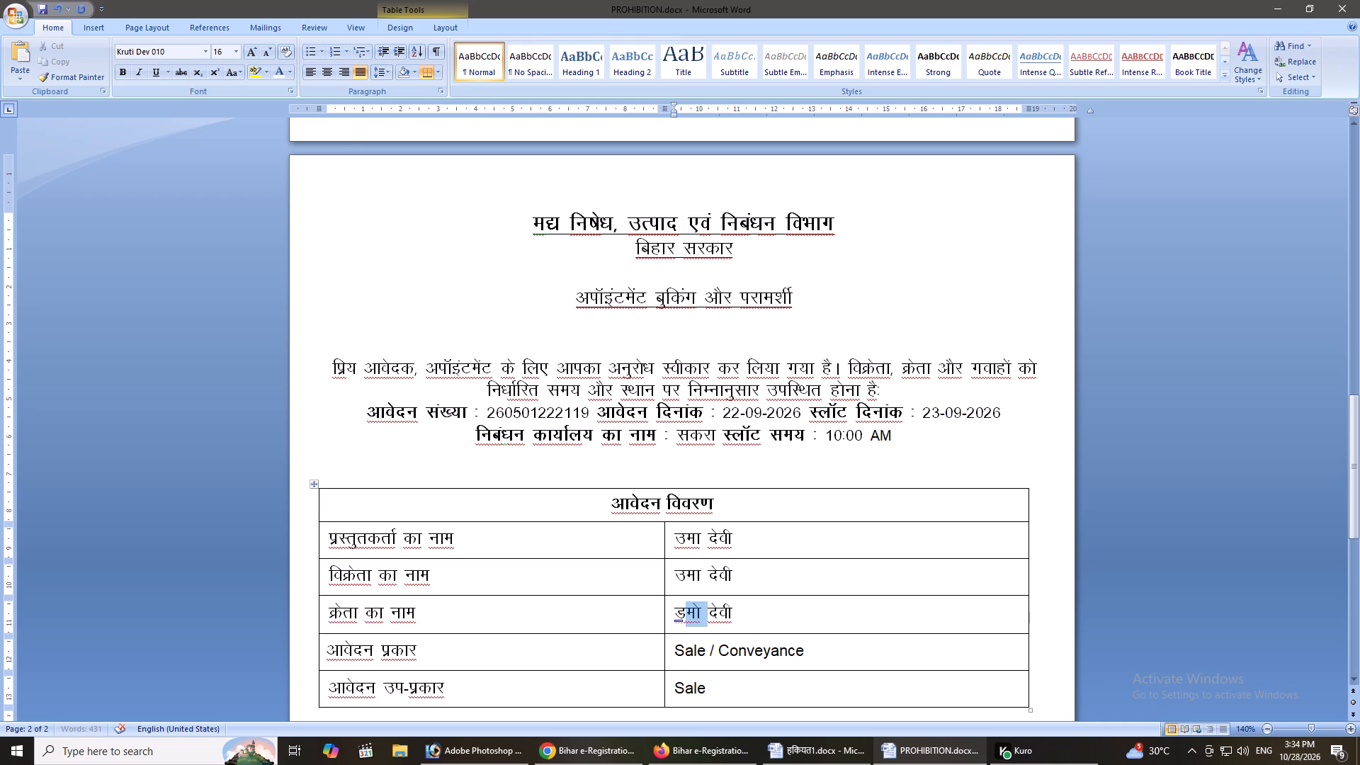
{"action": "left_click_drag", "start_coordinate": [682, 616], "coordinate": [676, 616]}
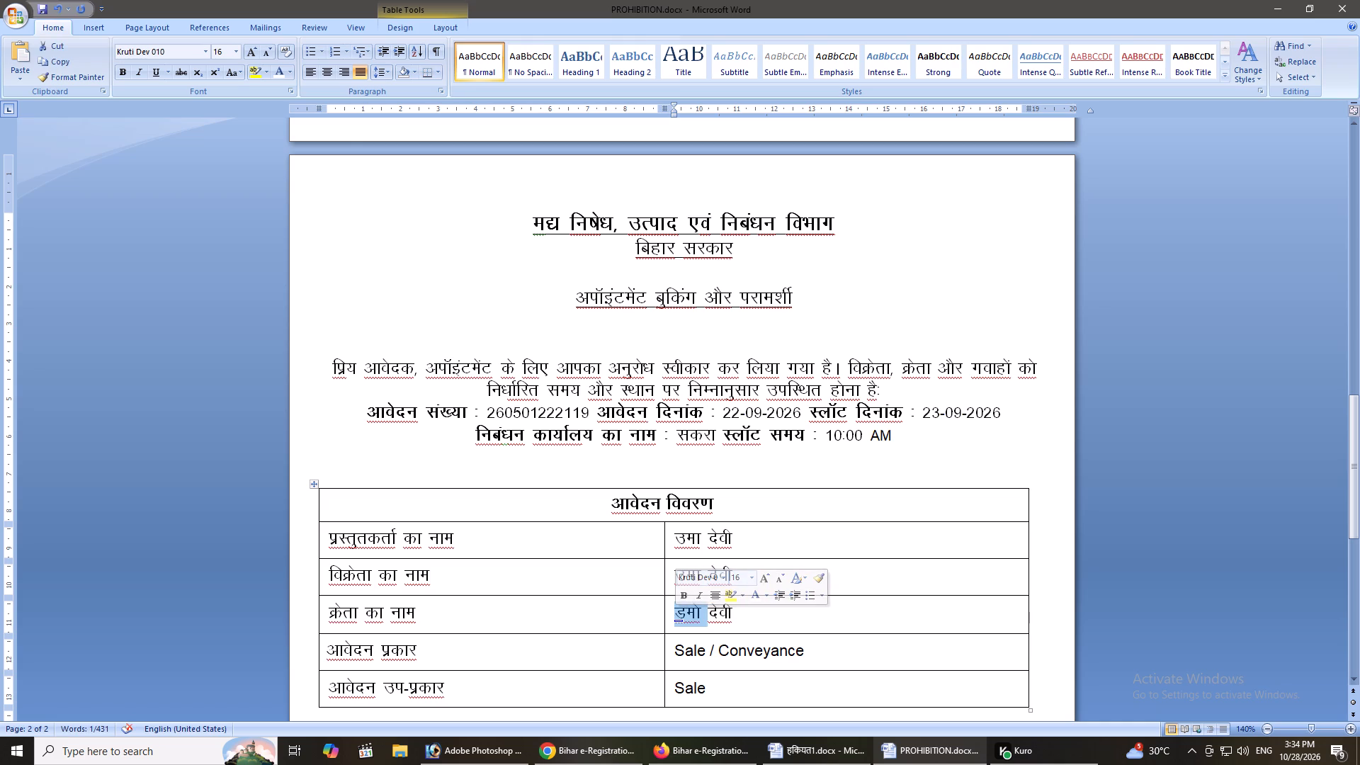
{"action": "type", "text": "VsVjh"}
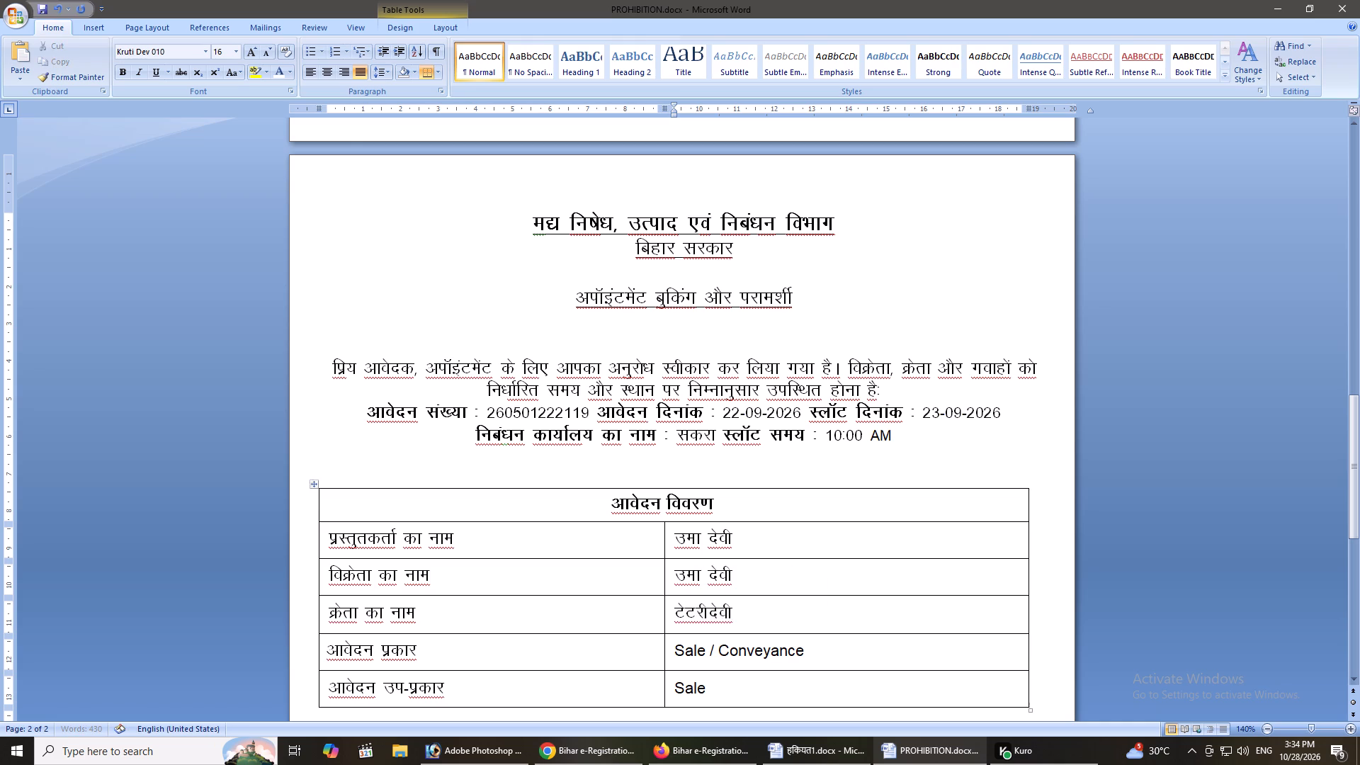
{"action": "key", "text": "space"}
Clear the English entry Sale / Conveyance from the आवेदन प्रकार row.
{"action": "left_click_drag", "start_coordinate": [817, 654], "coordinate": [707, 651]}
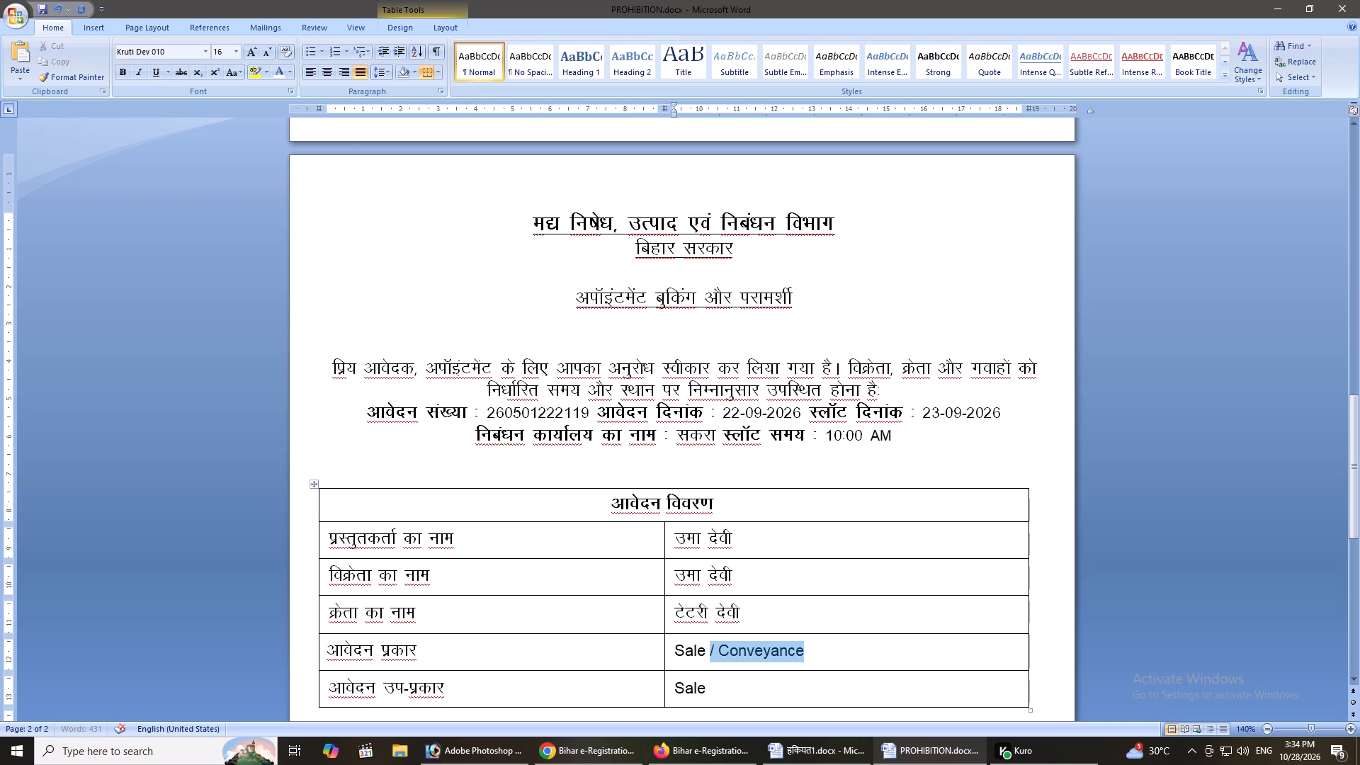
{"action": "left_click_drag", "start_coordinate": [707, 651], "coordinate": [699, 654]}
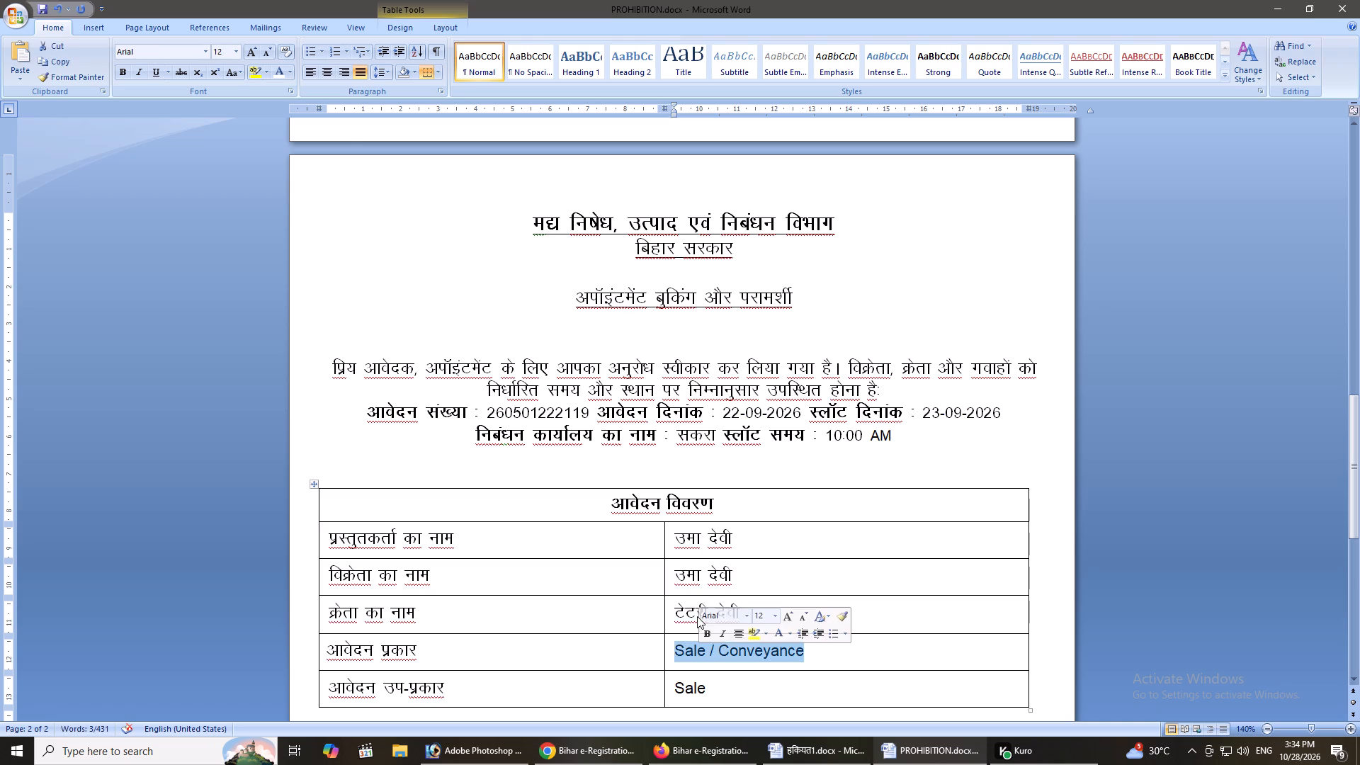
{"action": "left_click", "coordinate": [739, 664]}
{"action": "left_click", "coordinate": [738, 616]}
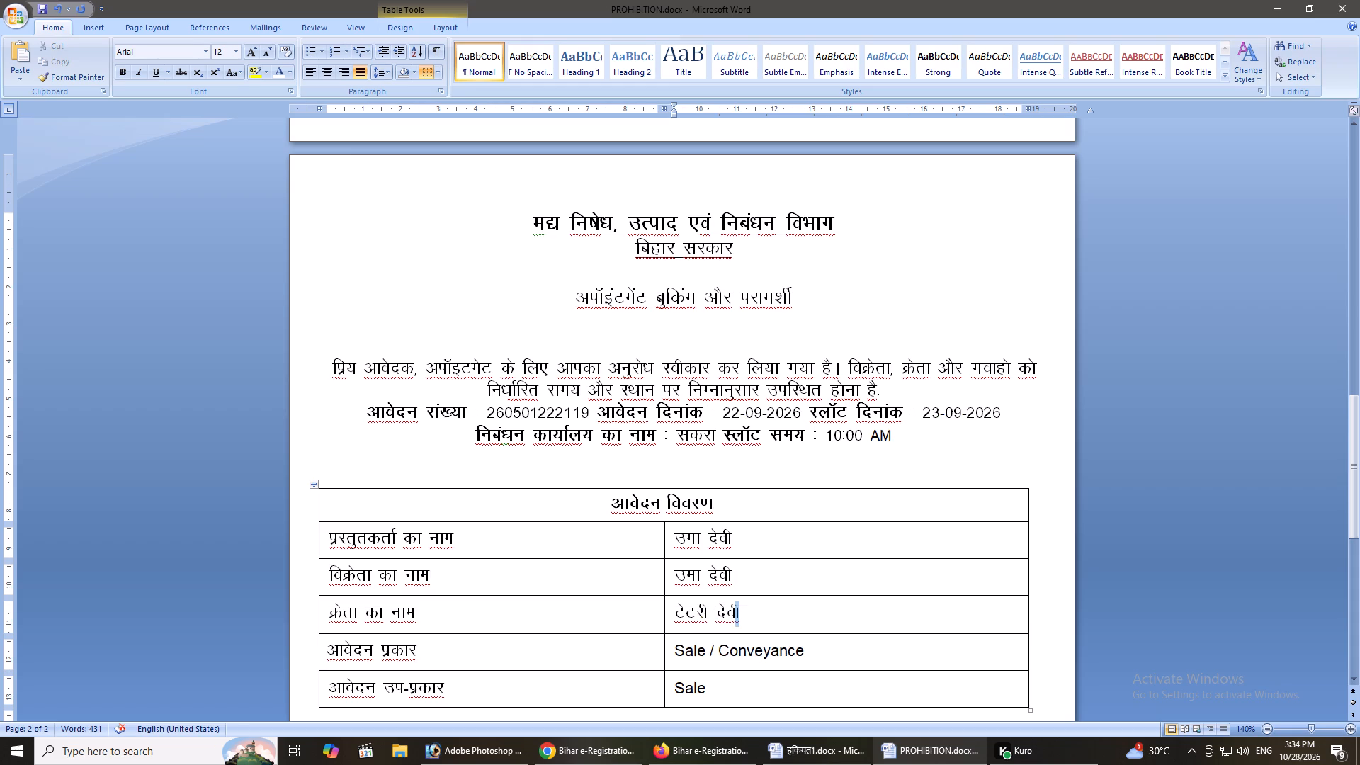
{"action": "key", "text": "ctrl+c"}
{"action": "left_click_drag", "start_coordinate": [812, 648], "coordinate": [694, 649]}
{"action": "left_click", "coordinate": [693, 649]}
{"action": "key", "text": "ctrl+v"}
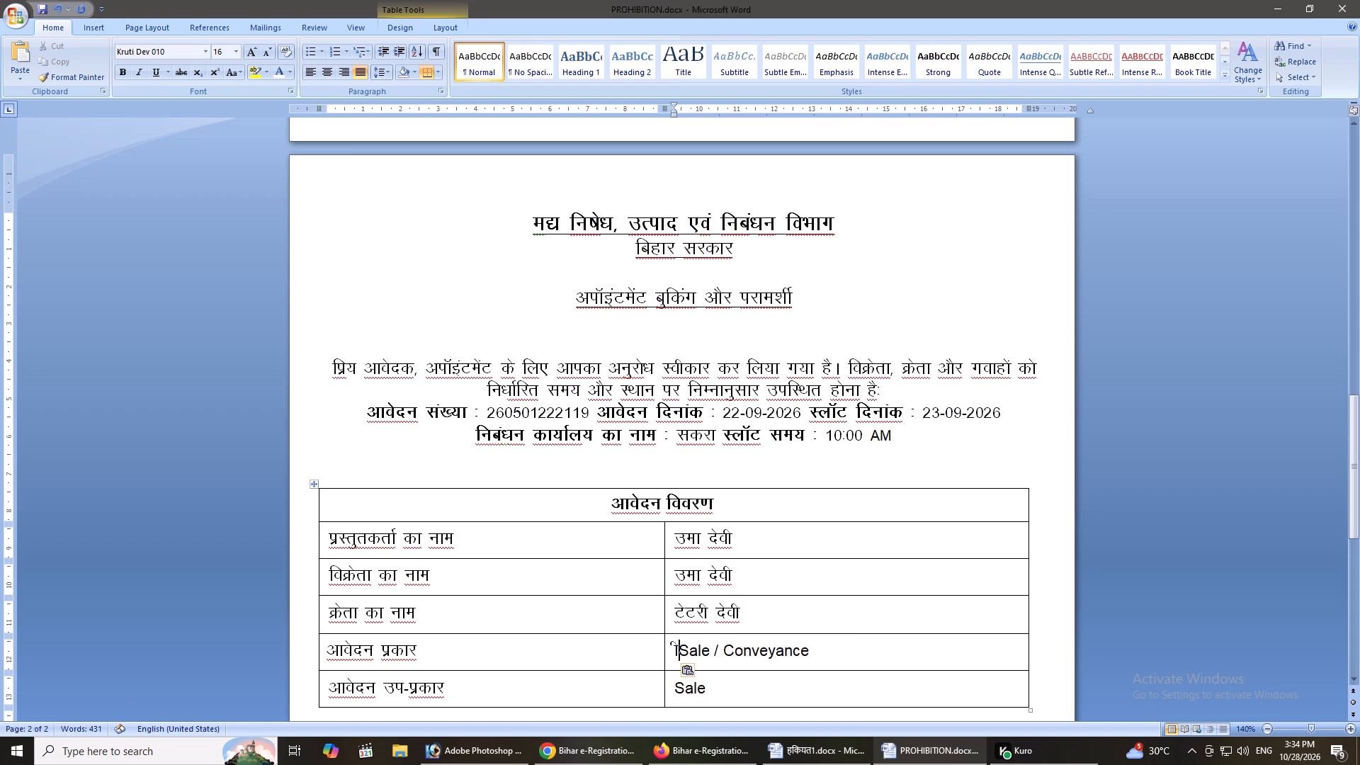
{"action": "key", "text": "BackSpace"}
{"action": "key", "text": "shift+Right"}
{"action": "key", "text": "shift+Right"}
{"action": "key", "text": "shift+Right"}
{"action": "key", "text": "shift+Right"}
{"action": "key", "text": "shift+Right"}
{"action": "key", "text": "shift+Right"}
{"action": "key", "text": "shift+Right"}
{"action": "key", "text": "shift+Right"}
{"action": "key", "text": "shift+Right"}
{"action": "key", "text": "shift+Right"}
{"action": "key", "text": "shift+Right"}
{"action": "key", "text": "shift+Right"}
{"action": "key", "text": "shift+Right"}
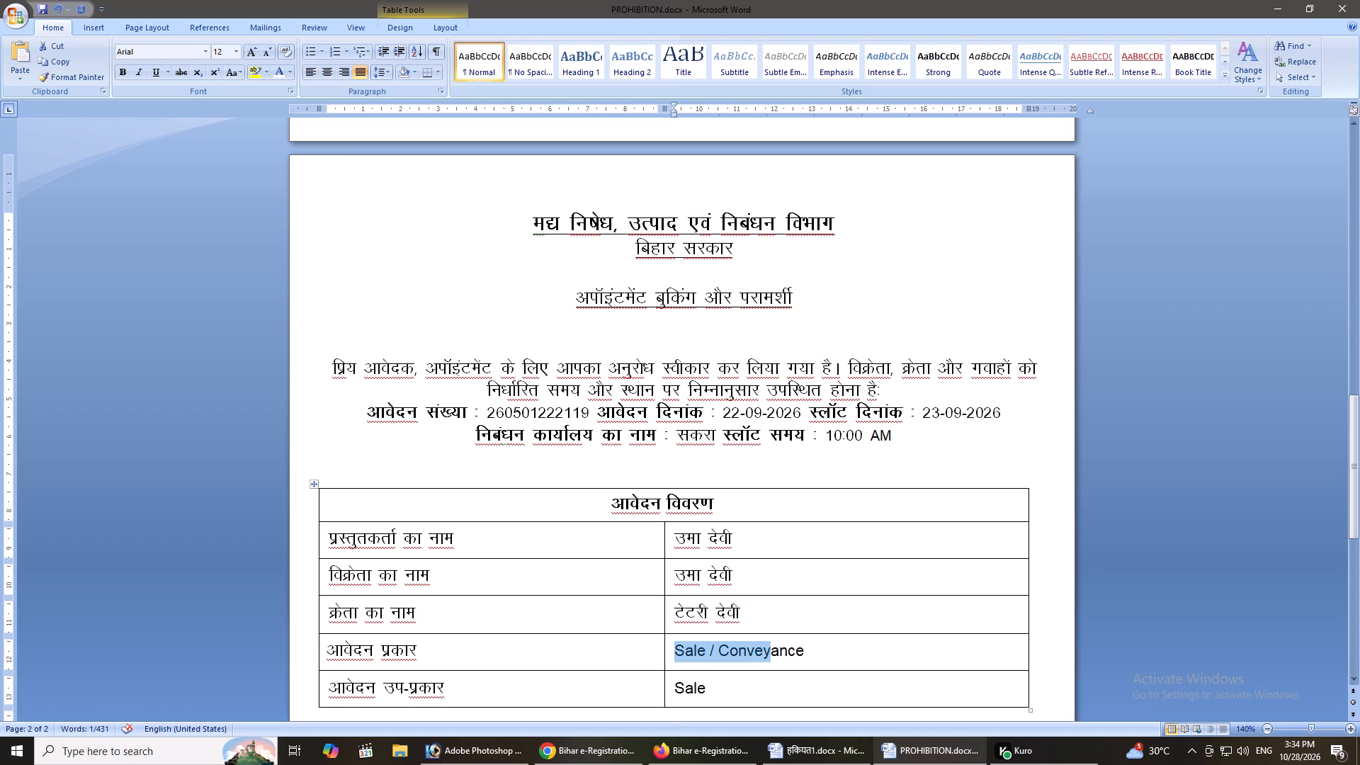
{"action": "key", "text": "shift+Right"}
{"action": "key", "text": "shift+Right"}
{"action": "key", "text": "shift+Right"}
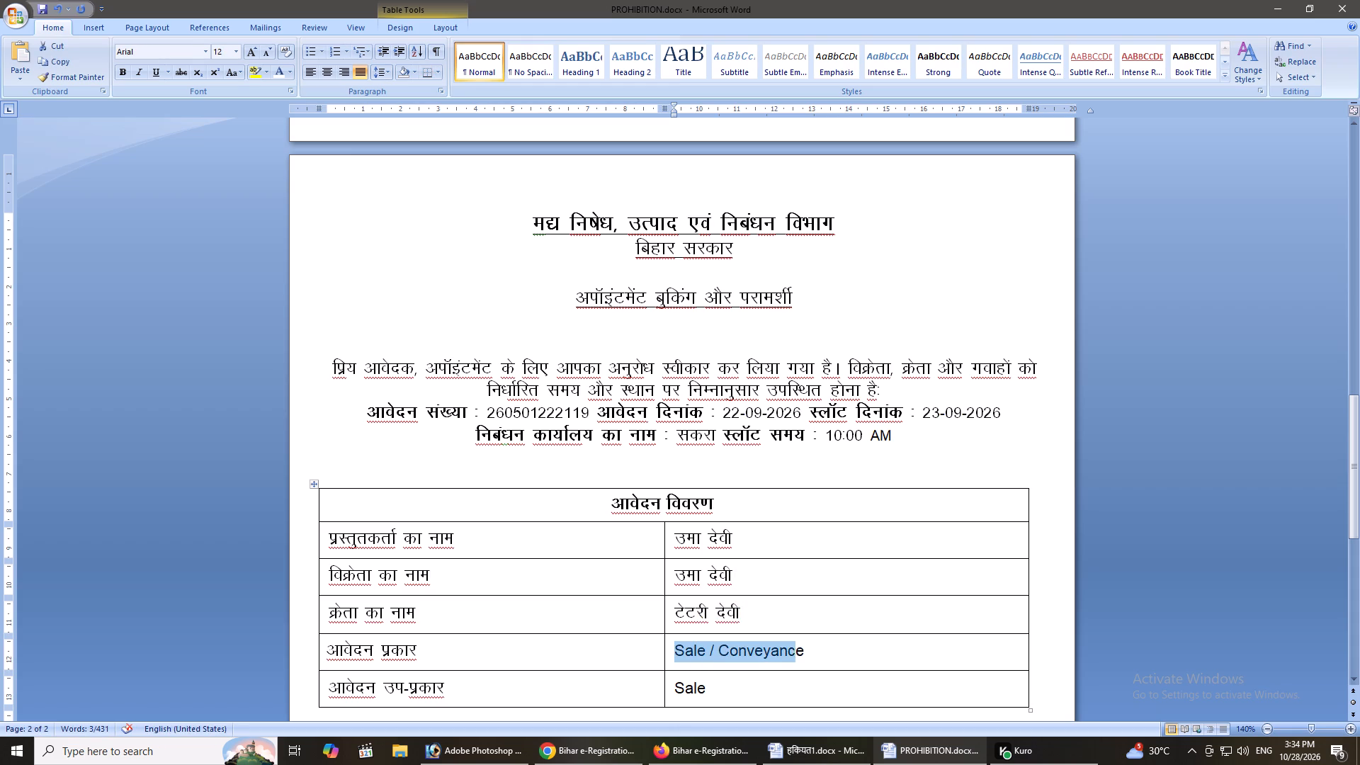
{"action": "key", "text": "shift+Right"}
{"action": "key", "text": "BackSpace"}
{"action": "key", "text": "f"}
{"action": "key", "text": "BackSpace"}
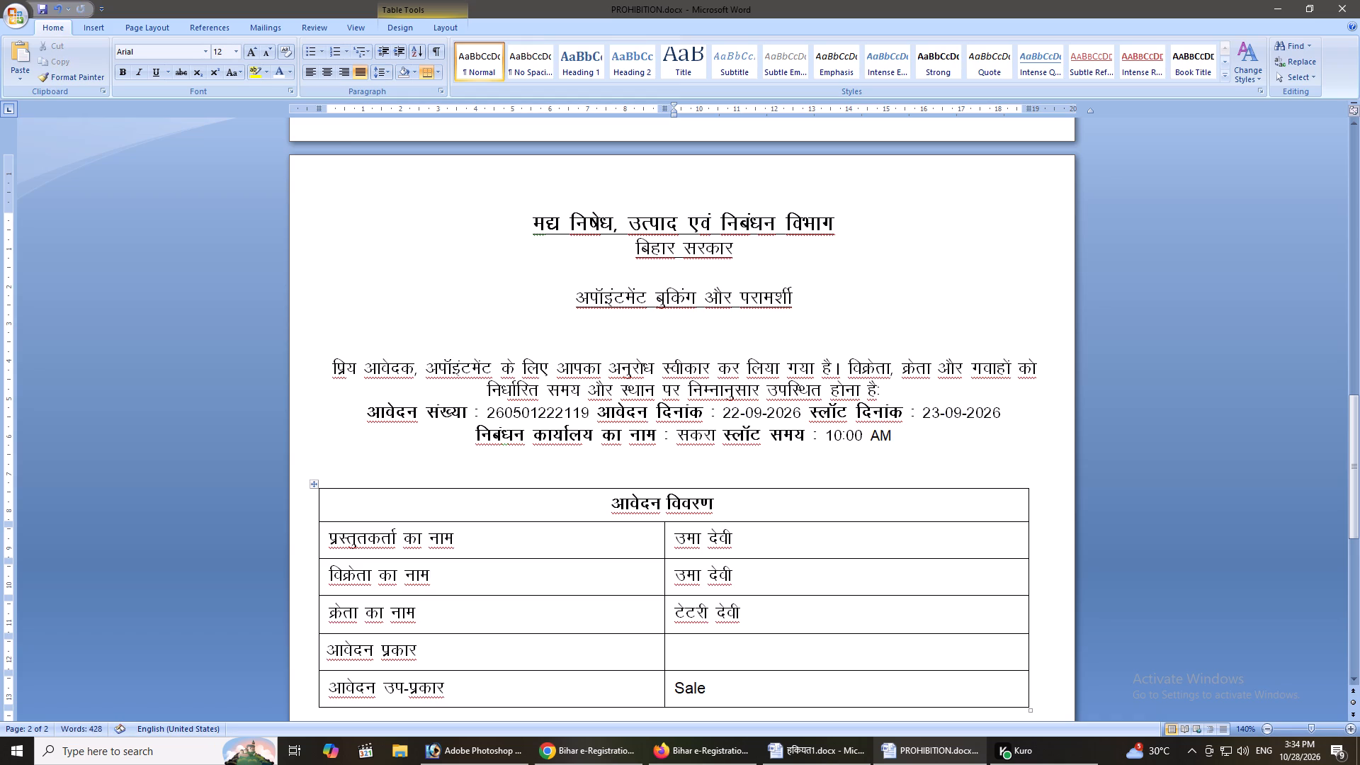
Enter the application type as बिक्री हस्तांतरण in Kruti Dev 010 in the empty आवेदन प्रकार cell.
{"action": "key", "text": "ctrl+v"}
{"action": "key", "text": "BackSpace"}
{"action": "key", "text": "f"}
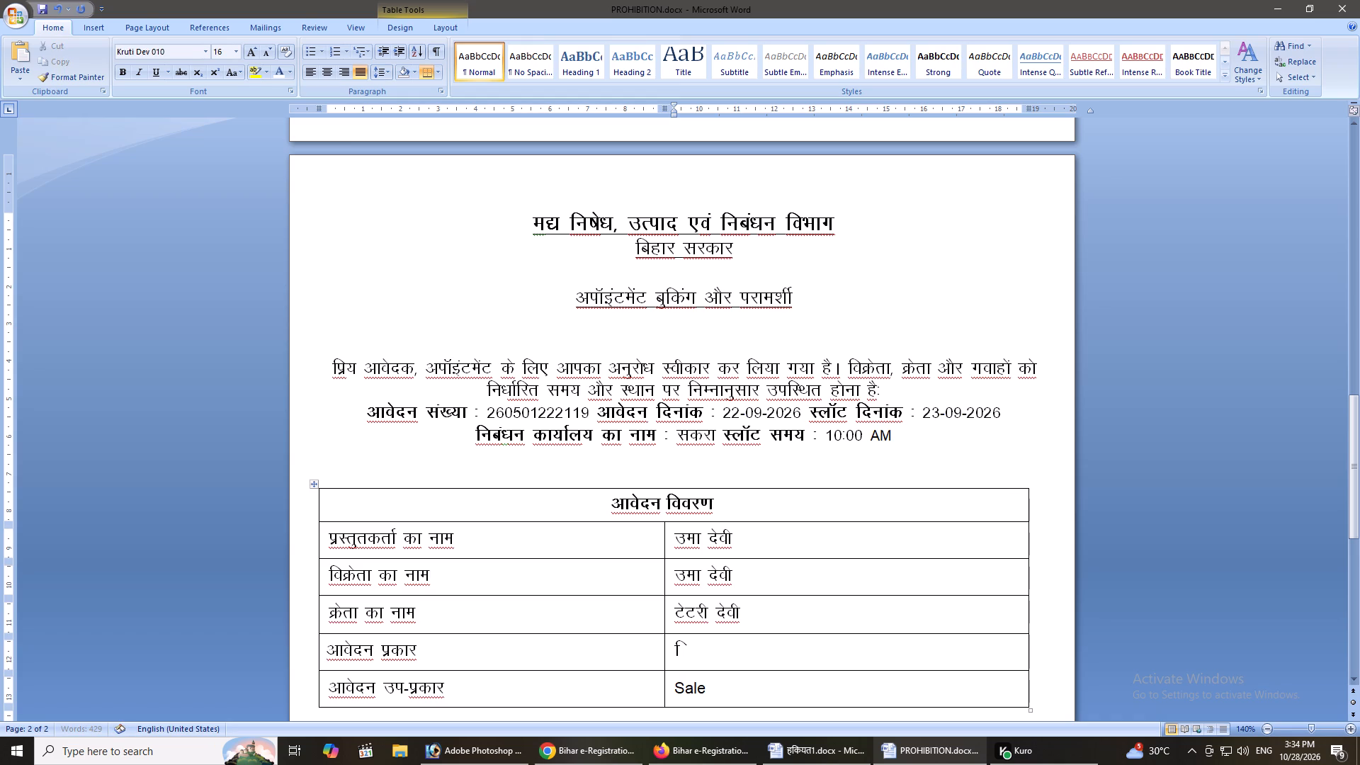
{"action": "key", "text": "alt+0"}
{"action": "key", "text": "alt+2"}
{"action": "key", "text": "alt+1"}
{"action": "key", "text": "alt+6"}
{"action": "key", "text": "Left"}
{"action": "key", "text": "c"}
{"action": "key", "text": "Right"}
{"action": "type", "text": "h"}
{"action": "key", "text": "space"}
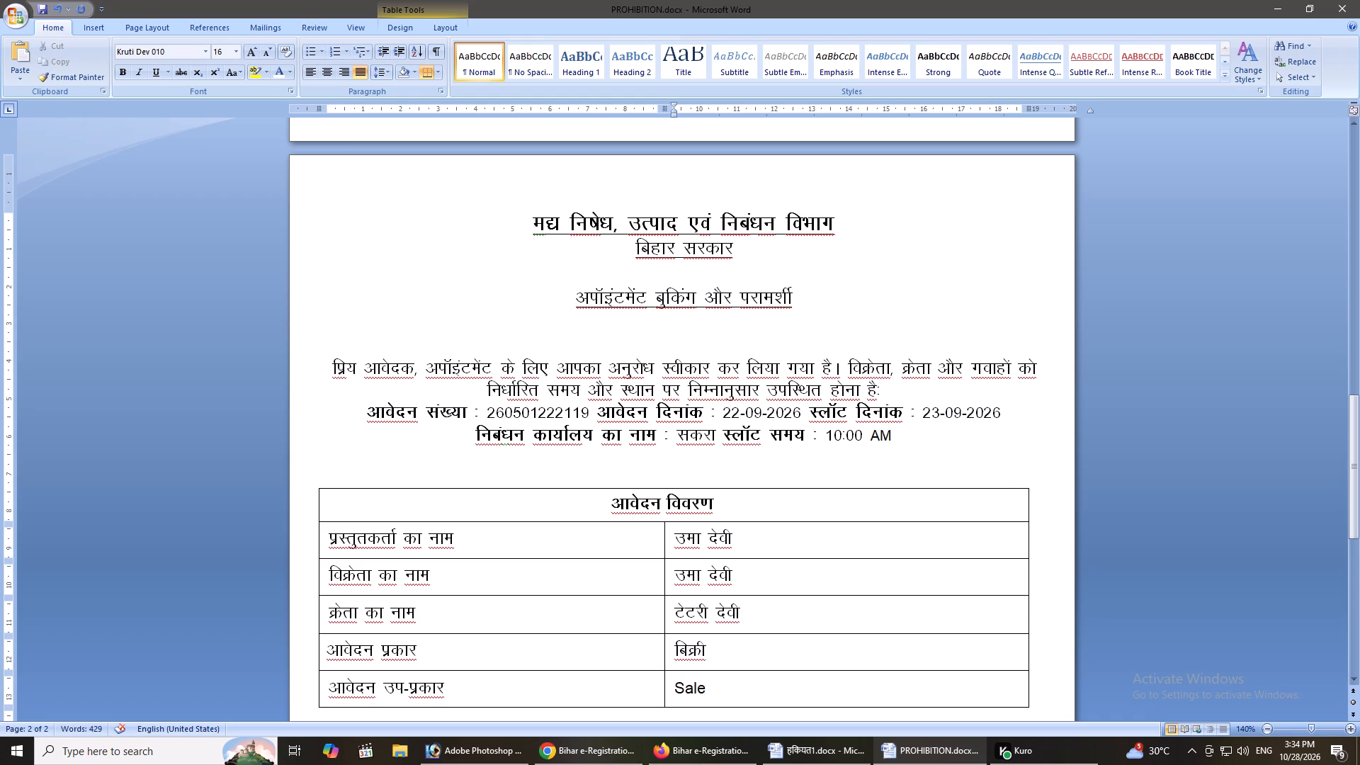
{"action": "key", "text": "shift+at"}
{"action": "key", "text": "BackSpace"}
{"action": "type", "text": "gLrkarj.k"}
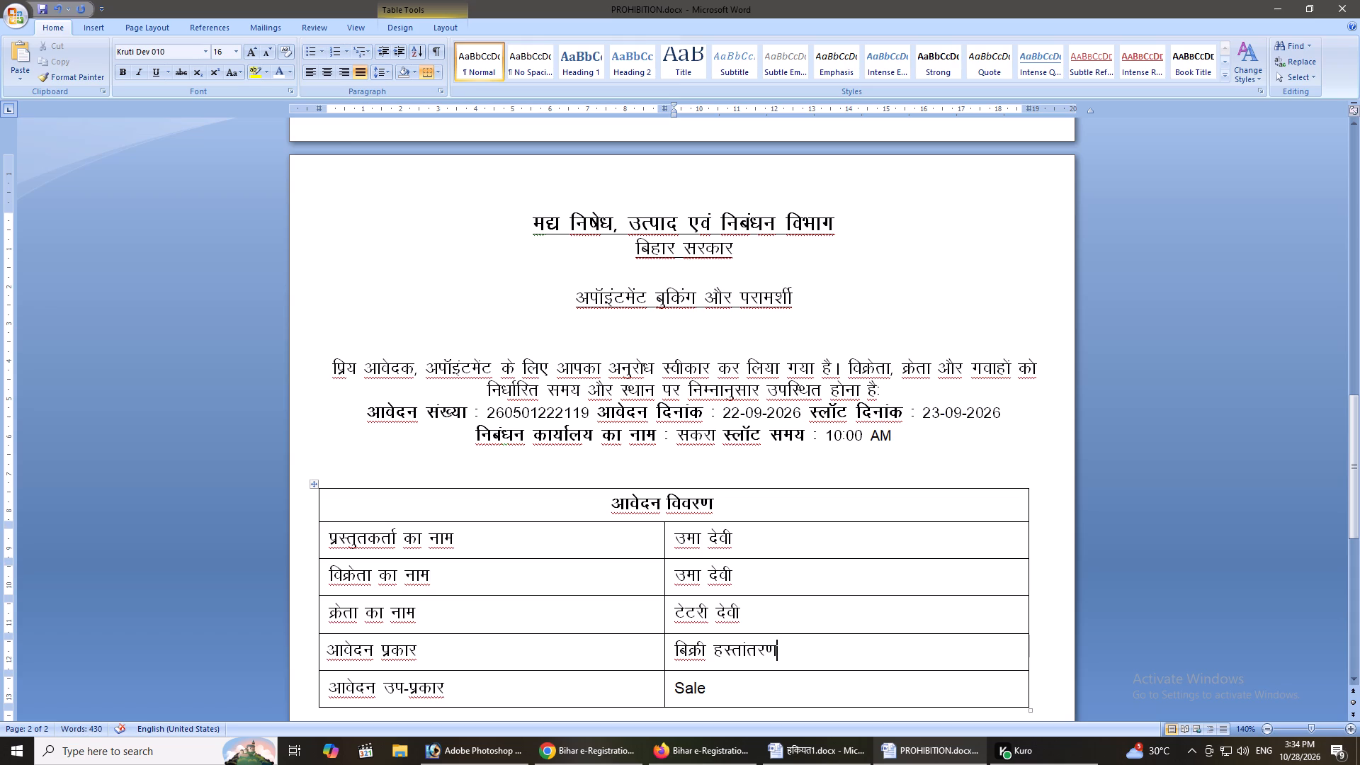
Replace the English sub-type in the आवेदन उप-प्रकार row with बिक्री in Kruti Dev 010.
{"action": "left_click", "coordinate": [778, 649]}
{"action": "key", "text": "ctrl+c"}
{"action": "left_click_drag", "start_coordinate": [738, 684], "coordinate": [679, 689]}
{"action": "key", "text": "BackSpace"}
{"action": "key", "text": "BackSpace"}
{"action": "key", "text": "ctrl+v"}
{"action": "key", "text": "BackSpace"}
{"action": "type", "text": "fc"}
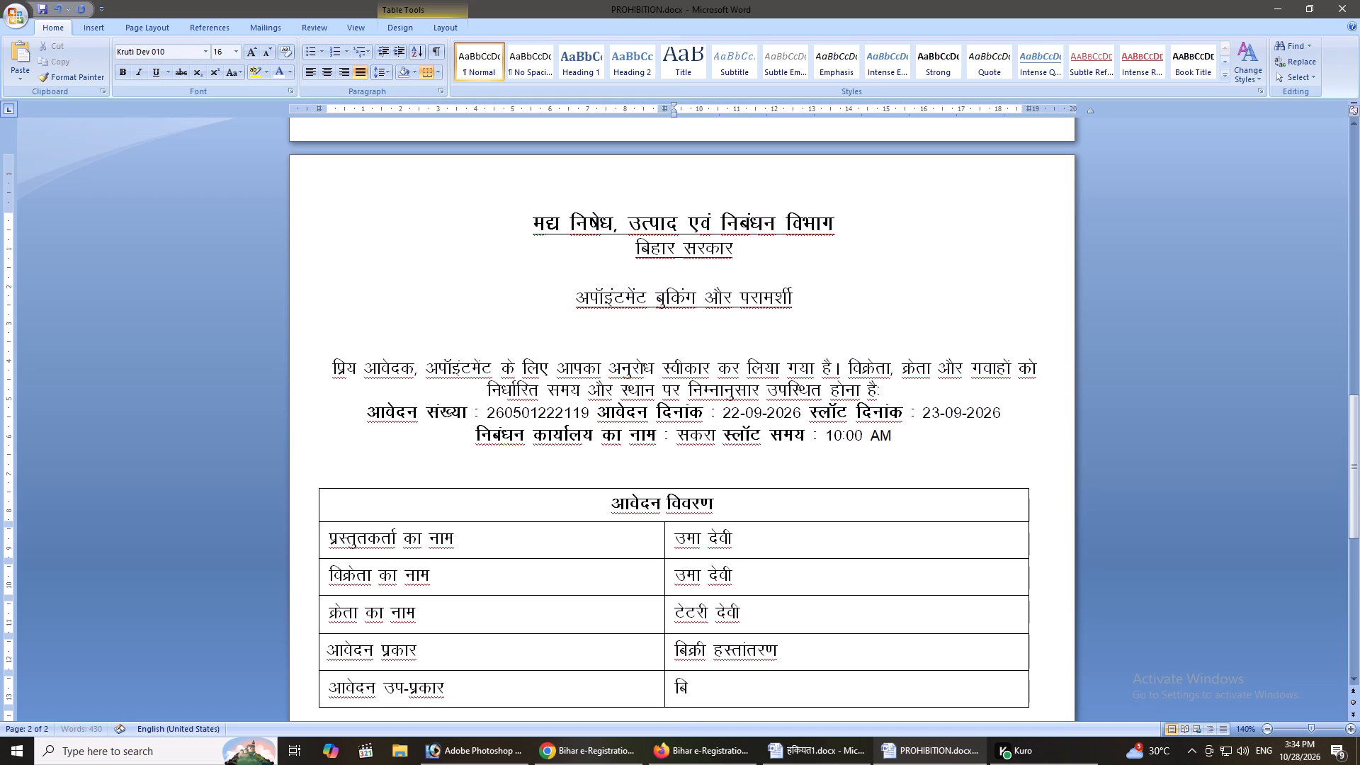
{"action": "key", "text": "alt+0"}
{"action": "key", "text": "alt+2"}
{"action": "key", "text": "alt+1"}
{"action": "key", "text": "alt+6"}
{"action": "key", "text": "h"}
Insert a slash in place of the space in the application type so it reads बिक्री/हस्तांतरण.
{"action": "left_click_drag", "start_coordinate": [878, 435], "coordinate": [872, 436]}
{"action": "key", "text": "ctrl+c"}
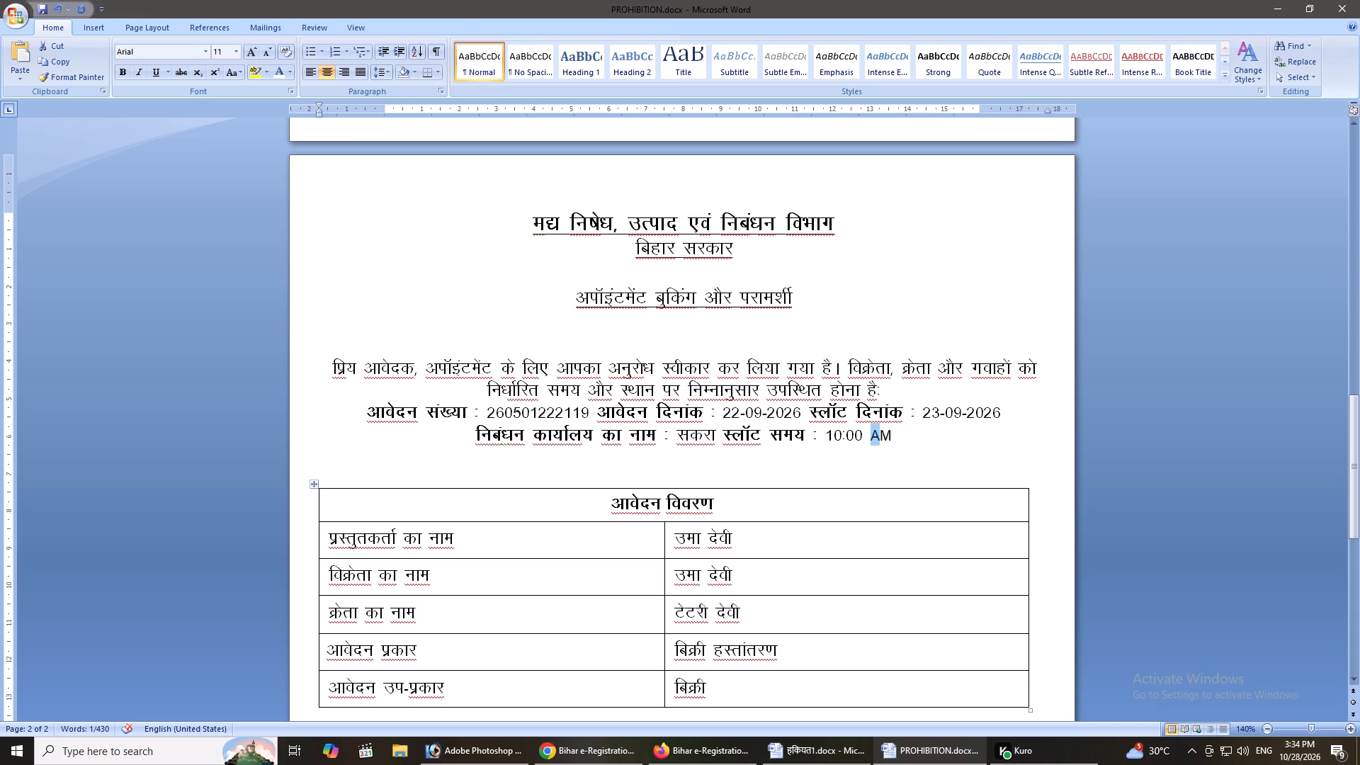
{"action": "left_click", "coordinate": [713, 653]}
{"action": "key", "text": "ctrl+v"}
{"action": "key", "text": "BackSpace"}
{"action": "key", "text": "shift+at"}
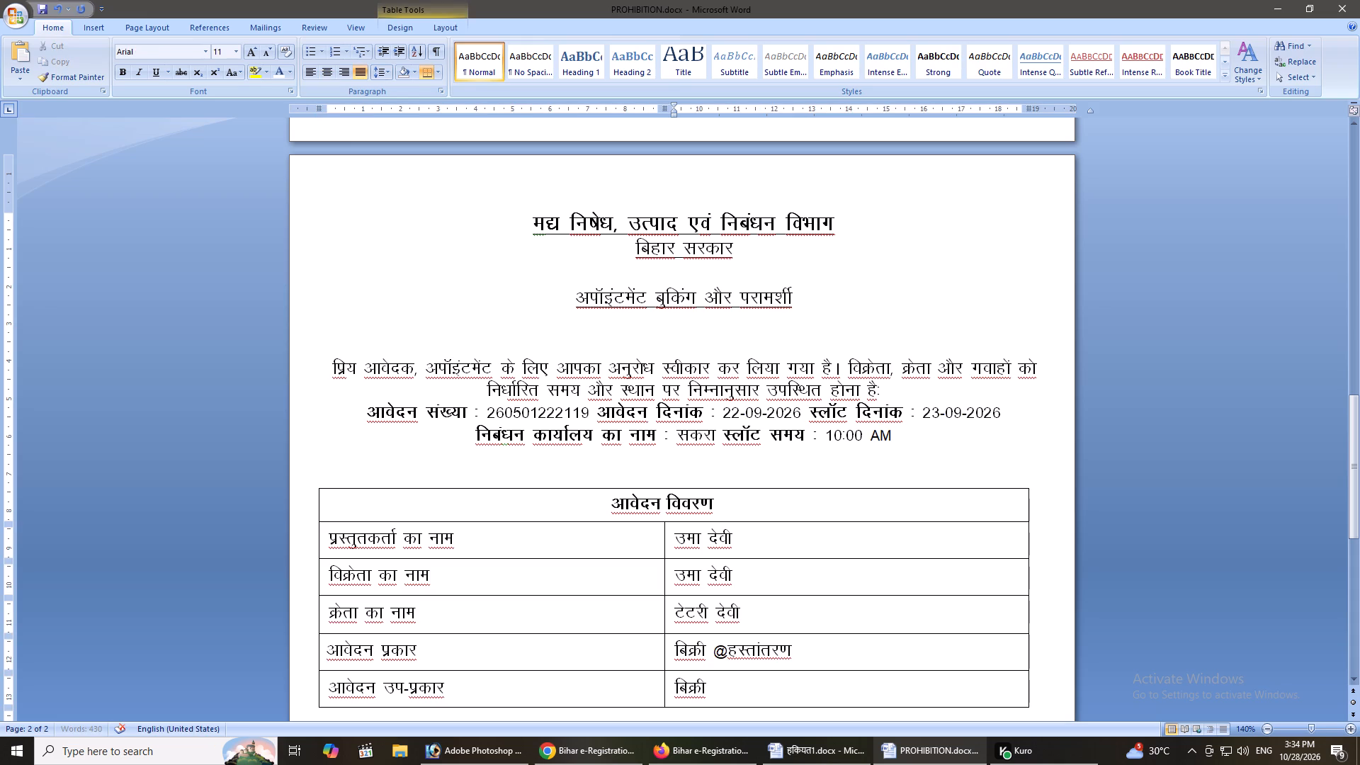
{"action": "key", "text": "BackSpace"}
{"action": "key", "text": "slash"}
{"action": "key", "text": "Left"}
{"action": "key", "text": "BackSpace"}
Add a space on each side of the slash in the application type so it reads बिक्री / हस्तांतरण.
{"action": "left_click", "coordinate": [933, 664]}
{"action": "scroll", "coordinate": [863, 687], "scroll_direction": "down", "scroll_amount": 2}
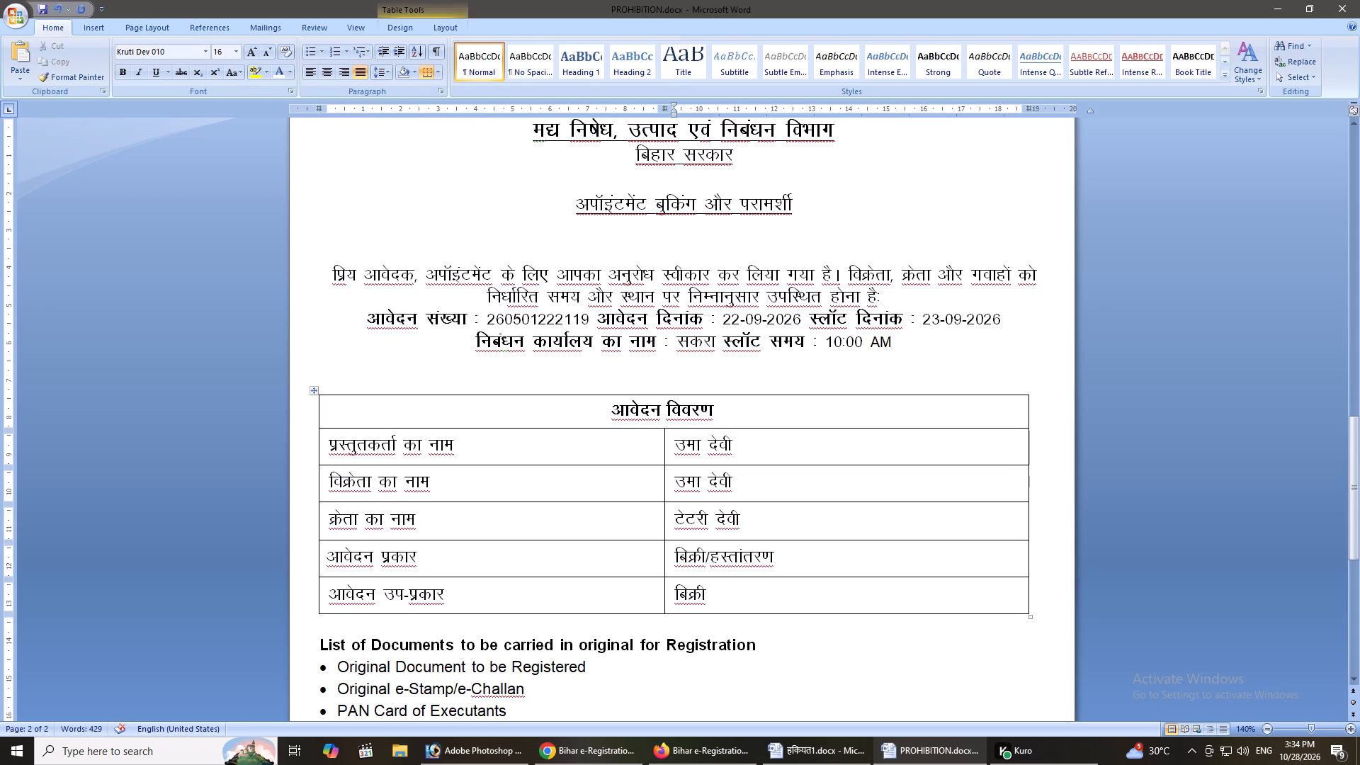
{"action": "double_click", "coordinate": [700, 553]}
{"action": "left_click", "coordinate": [707, 555]}
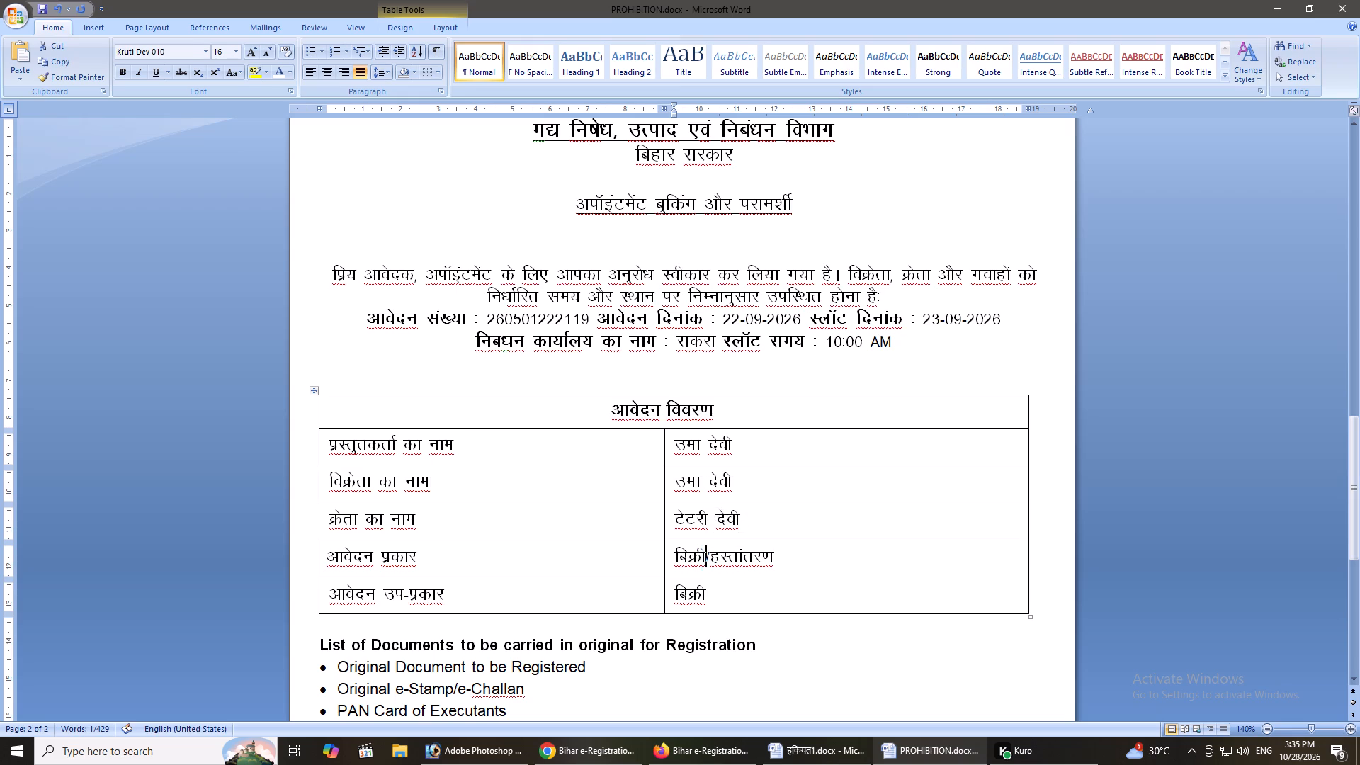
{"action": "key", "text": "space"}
{"action": "left_click", "coordinate": [716, 560]}
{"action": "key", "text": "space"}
{"action": "left_click", "coordinate": [752, 611]}
Insert two blank lines above the English document-list heading and carry the table's Kruti Dev 010 formatting into the space above it.
{"action": "scroll", "coordinate": [742, 630], "scroll_direction": "down", "scroll_amount": 4}
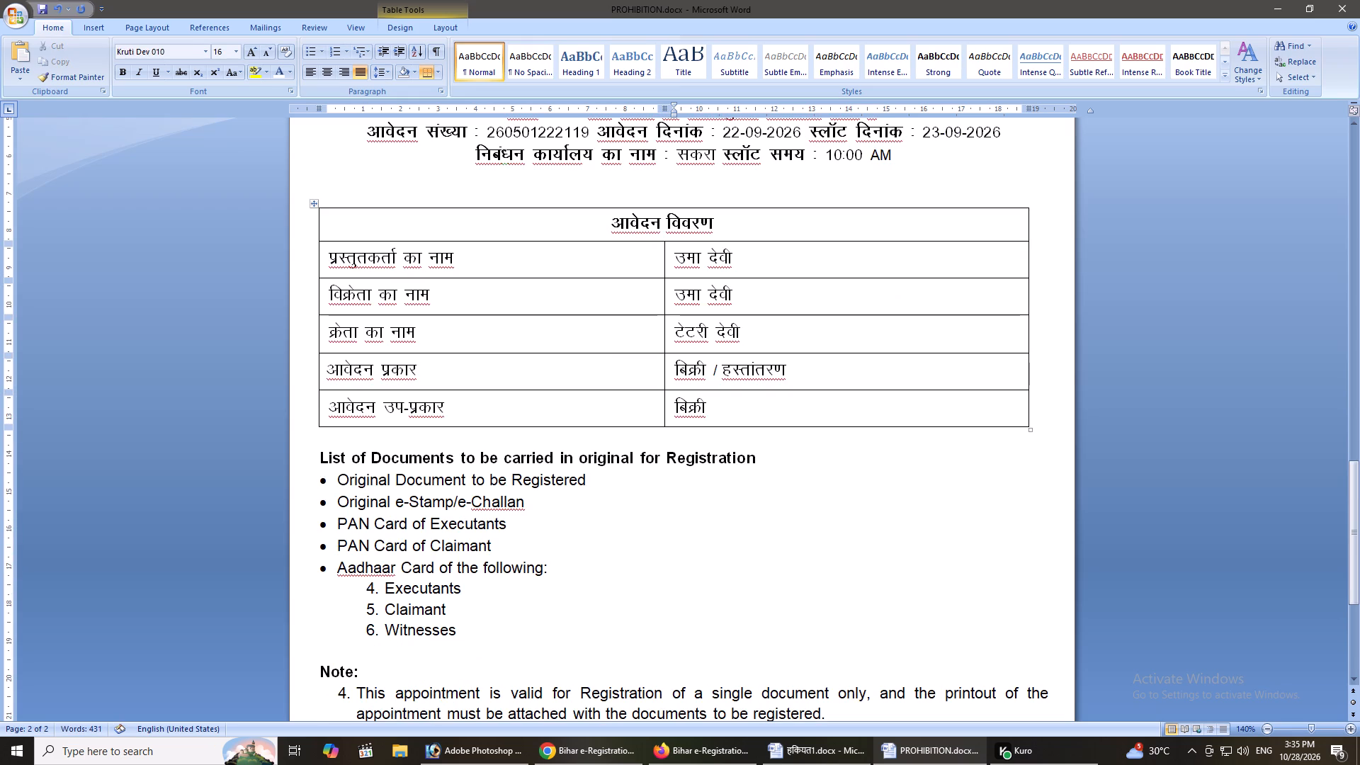
{"action": "left_click_drag", "start_coordinate": [769, 466], "coordinate": [338, 460]}
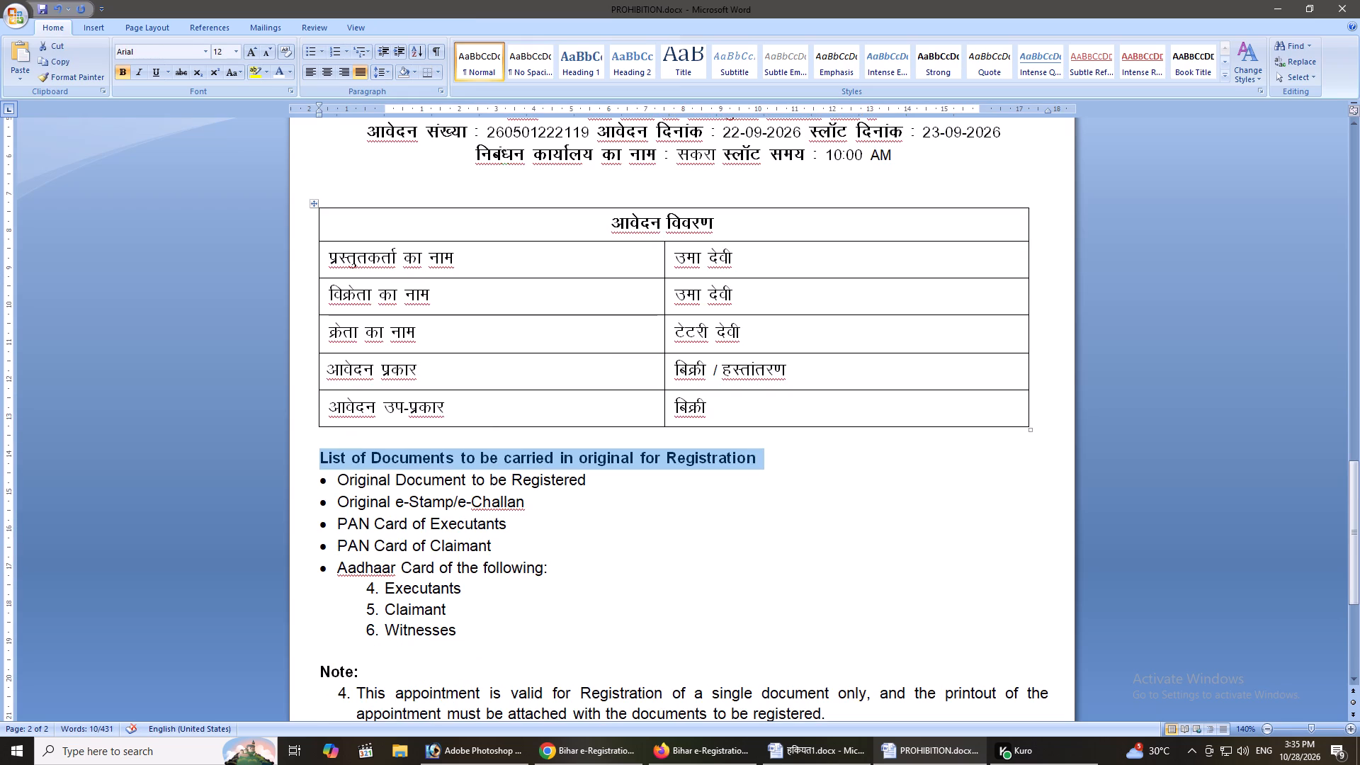
{"action": "left_click_drag", "start_coordinate": [681, 411], "coordinate": [671, 412]}
{"action": "key", "text": "ctrl+c"}
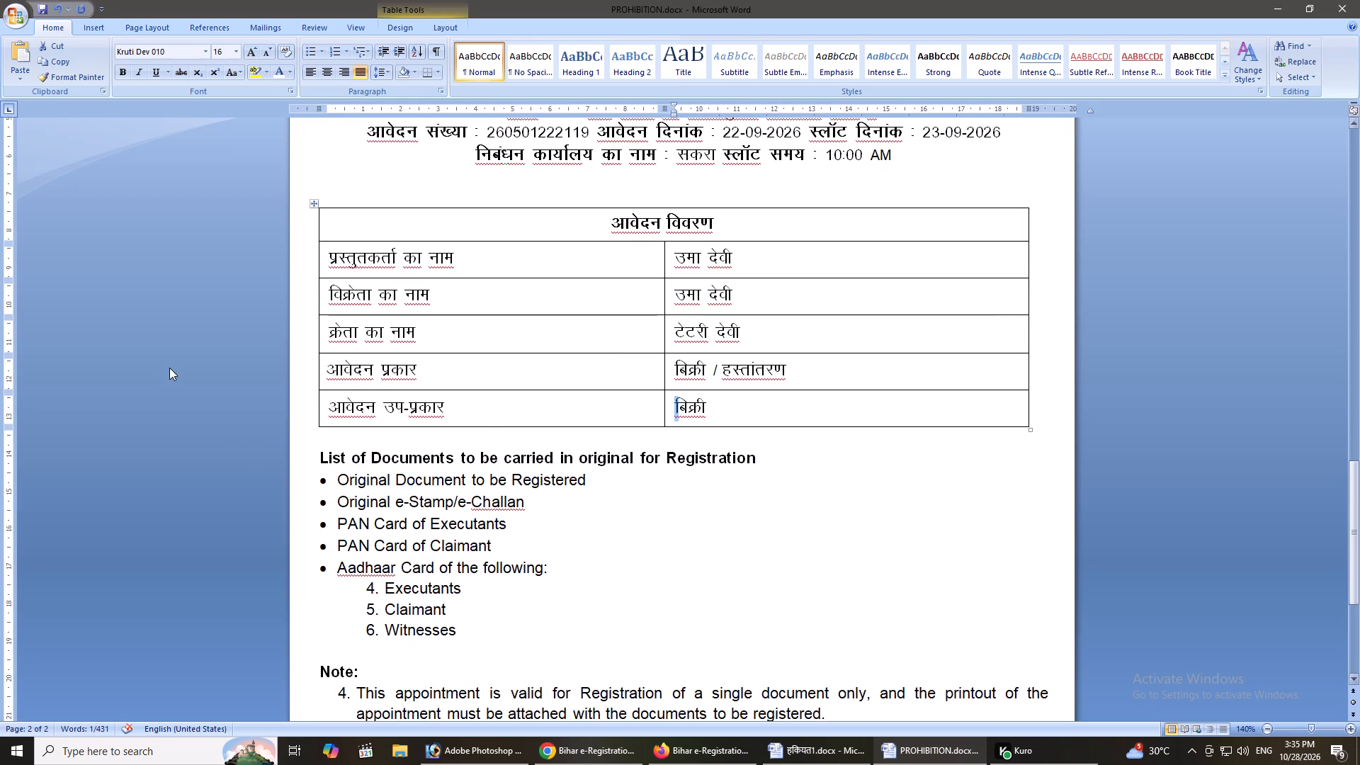
{"action": "left_click", "coordinate": [776, 452]}
{"action": "left_click", "coordinate": [766, 445]}
{"action": "key", "text": "Return"}
{"action": "key", "text": "Return"}
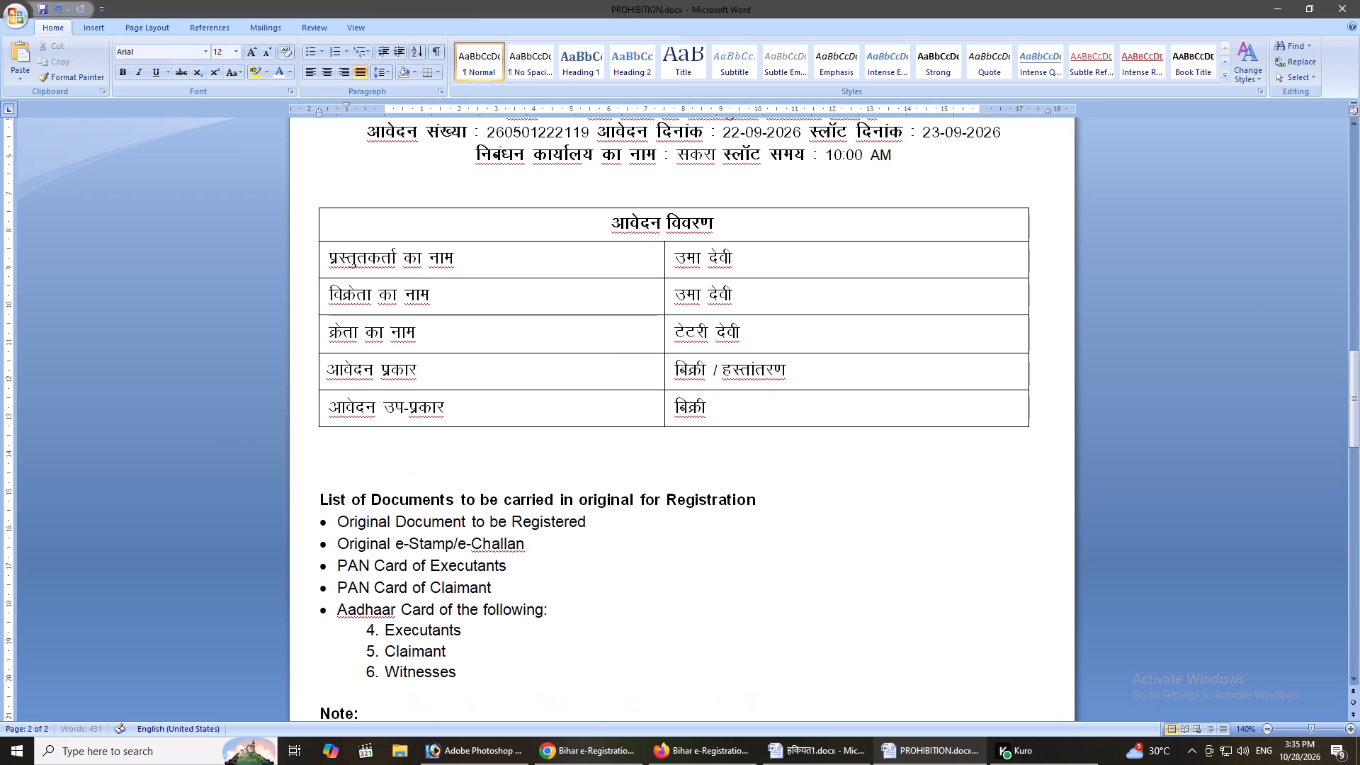
{"action": "left_click", "coordinate": [358, 455]}
{"action": "key", "text": "ctrl+v"}
{"action": "key", "text": "BackSpace"}
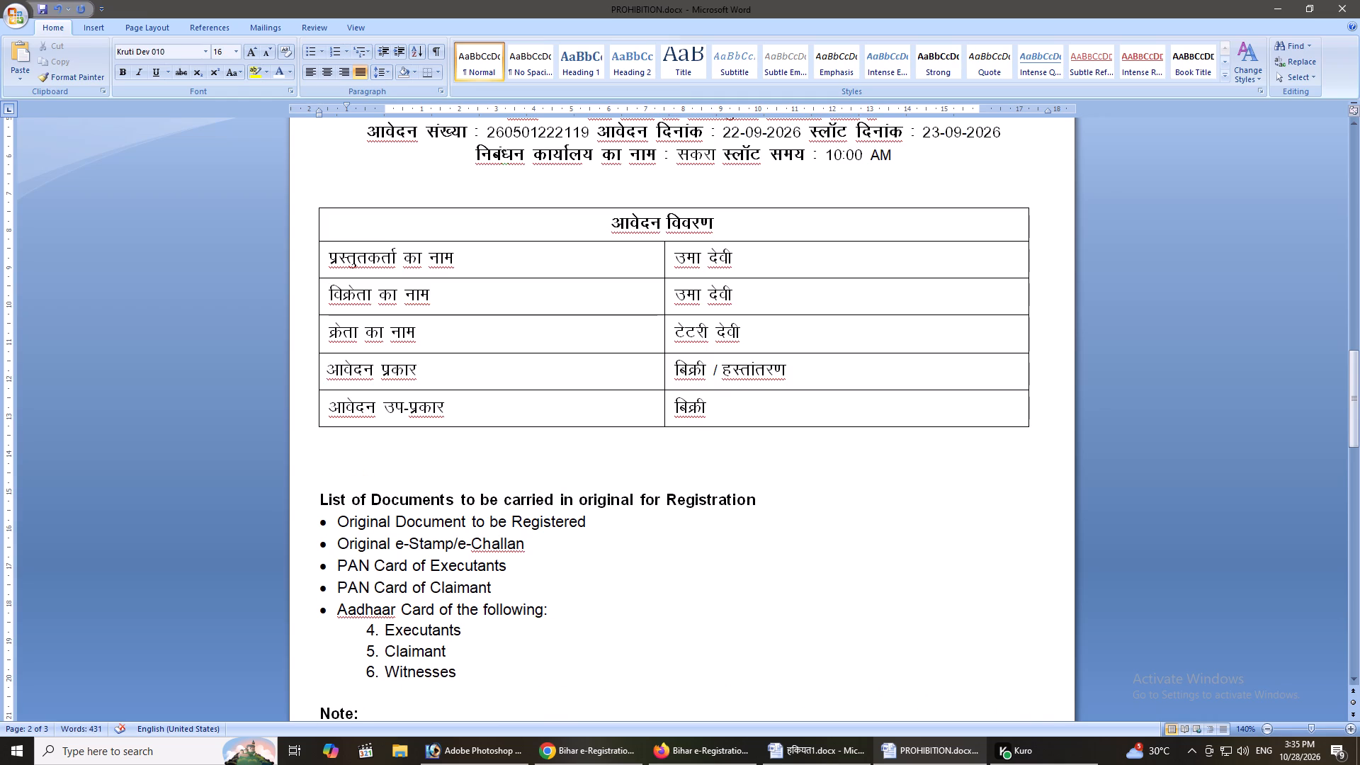
Enter the Hindi list heading निबंधन के लिए मूल रूप में ले जाने वाले दस्तावेजों की सूची below the table.
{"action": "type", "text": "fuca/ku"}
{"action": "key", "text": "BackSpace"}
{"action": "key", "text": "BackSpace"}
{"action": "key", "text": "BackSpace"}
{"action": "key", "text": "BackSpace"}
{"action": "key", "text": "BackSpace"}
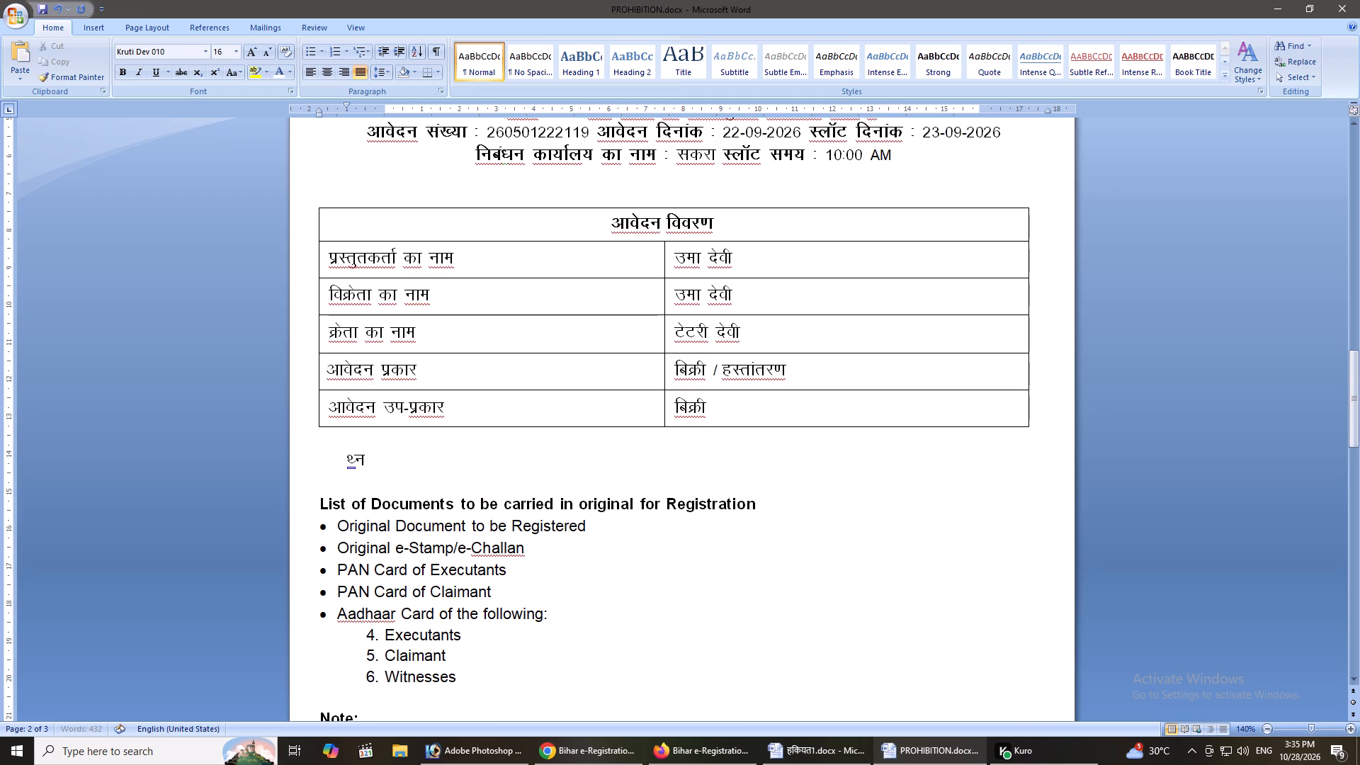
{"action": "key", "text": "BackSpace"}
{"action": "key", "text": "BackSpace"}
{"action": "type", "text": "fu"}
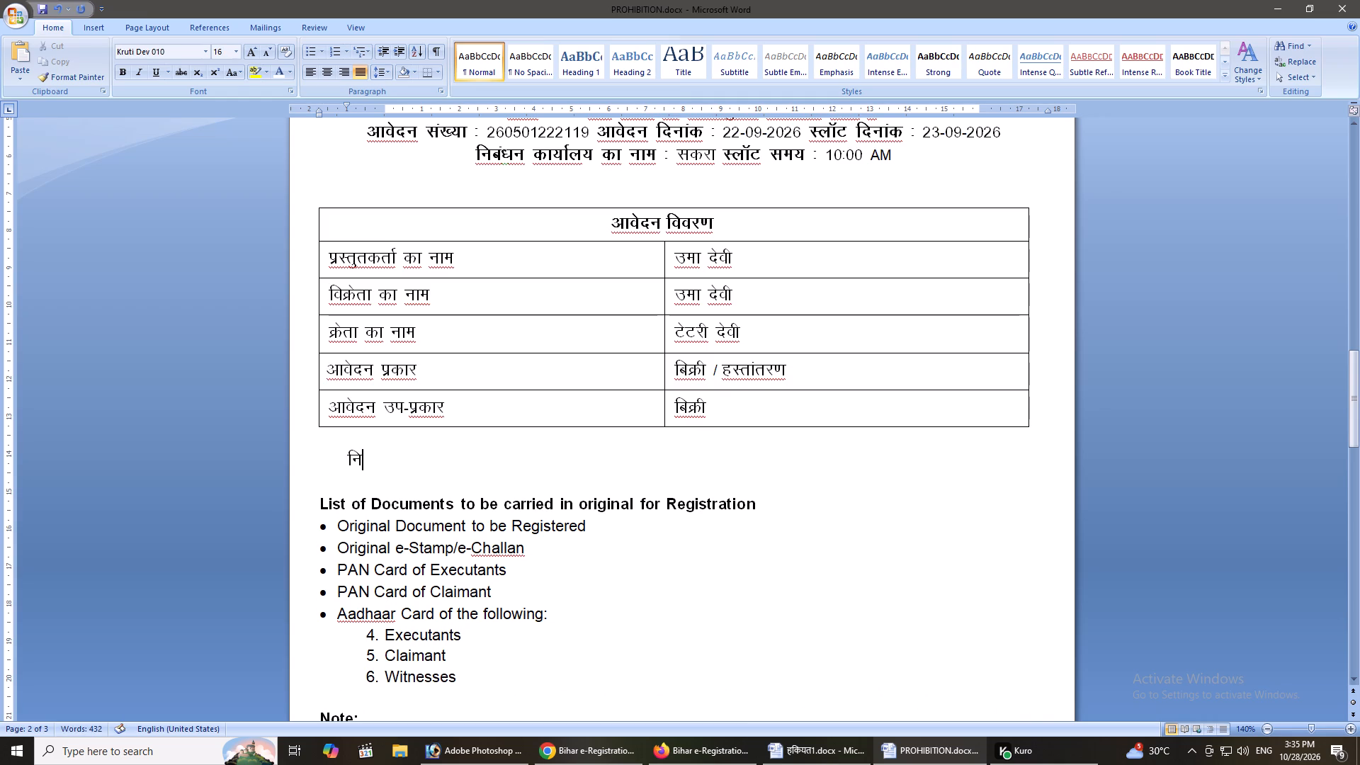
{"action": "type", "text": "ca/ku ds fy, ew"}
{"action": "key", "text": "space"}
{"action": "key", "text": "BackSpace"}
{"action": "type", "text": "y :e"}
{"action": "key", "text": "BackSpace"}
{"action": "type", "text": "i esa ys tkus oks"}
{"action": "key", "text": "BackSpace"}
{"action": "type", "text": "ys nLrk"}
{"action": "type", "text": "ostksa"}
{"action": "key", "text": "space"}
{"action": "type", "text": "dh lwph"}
Correct the garbled word and its spacing in the Hindi heading so that part reads रूप में.
{"action": "left_click", "coordinate": [508, 459]}
{"action": "key", "text": "BackSpace"}
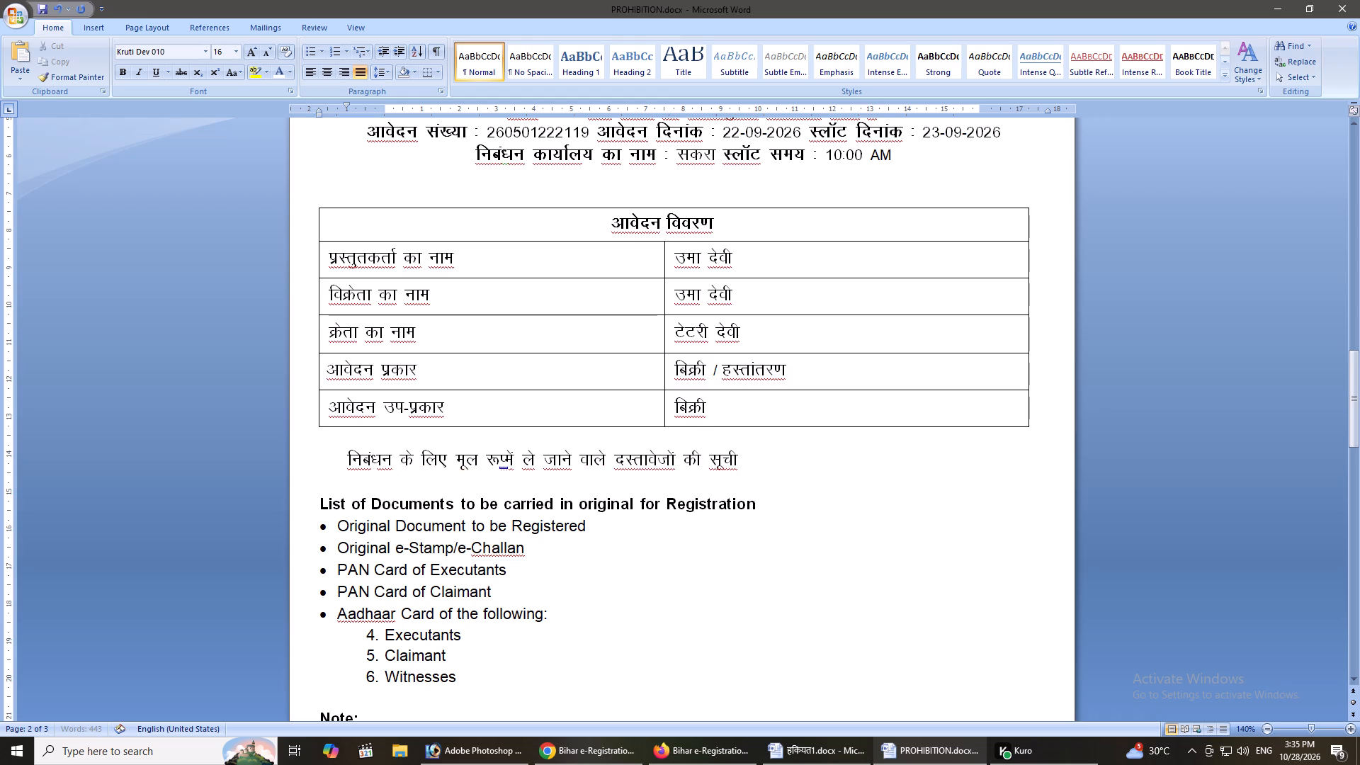
{"action": "key", "text": "BackSpace"}
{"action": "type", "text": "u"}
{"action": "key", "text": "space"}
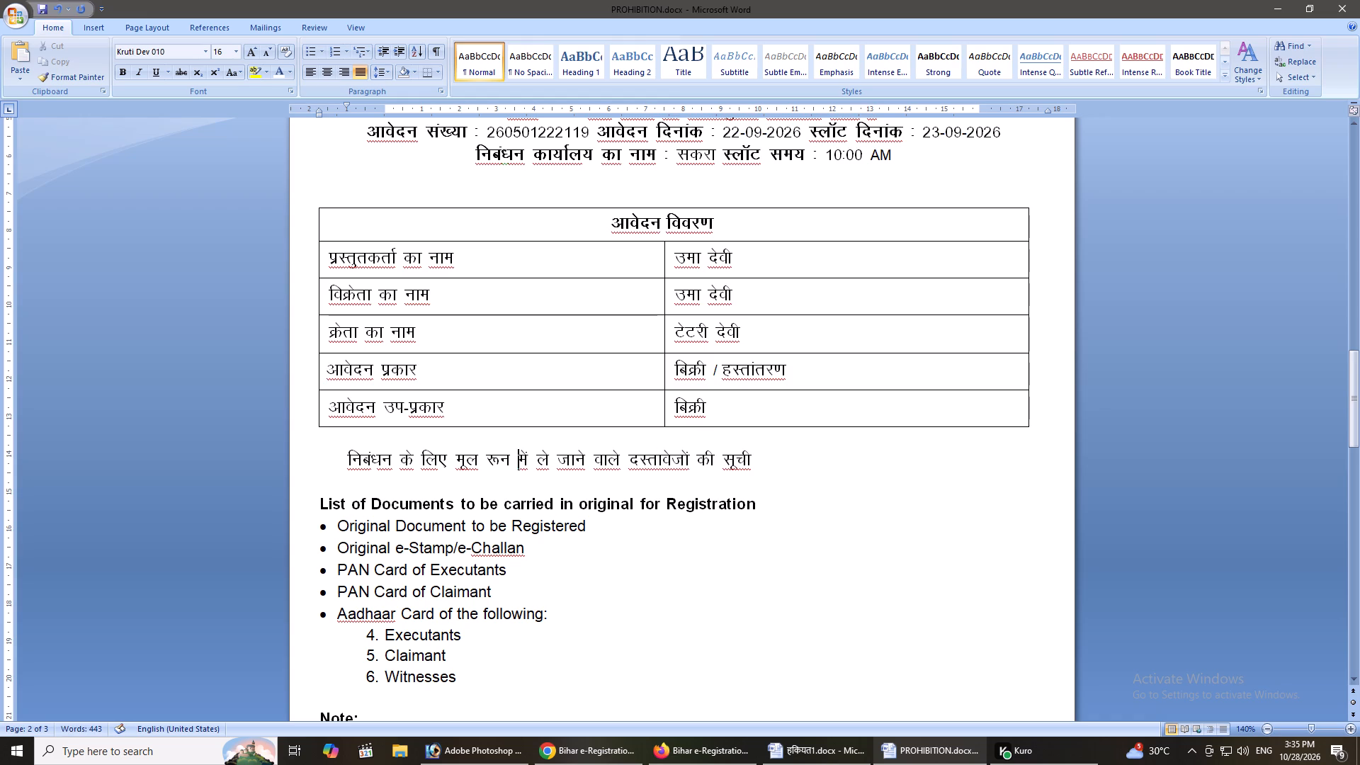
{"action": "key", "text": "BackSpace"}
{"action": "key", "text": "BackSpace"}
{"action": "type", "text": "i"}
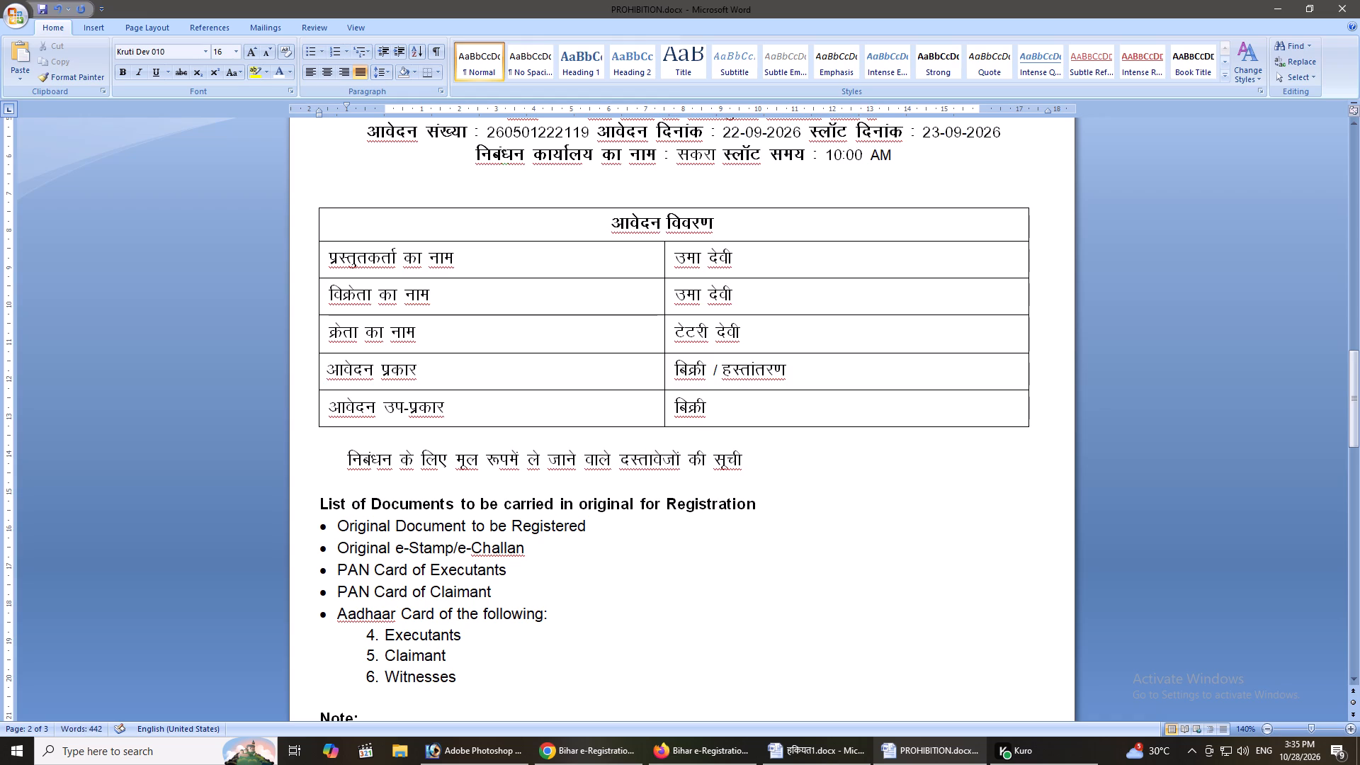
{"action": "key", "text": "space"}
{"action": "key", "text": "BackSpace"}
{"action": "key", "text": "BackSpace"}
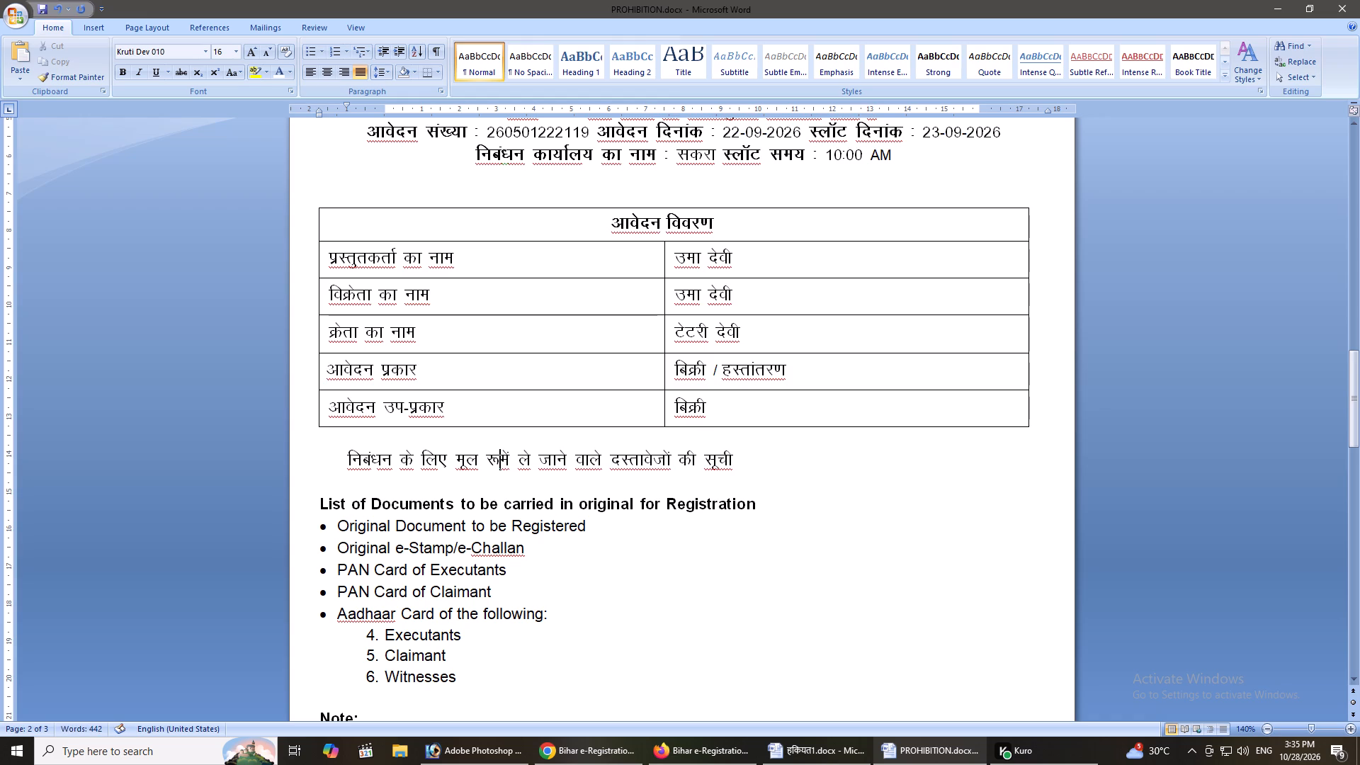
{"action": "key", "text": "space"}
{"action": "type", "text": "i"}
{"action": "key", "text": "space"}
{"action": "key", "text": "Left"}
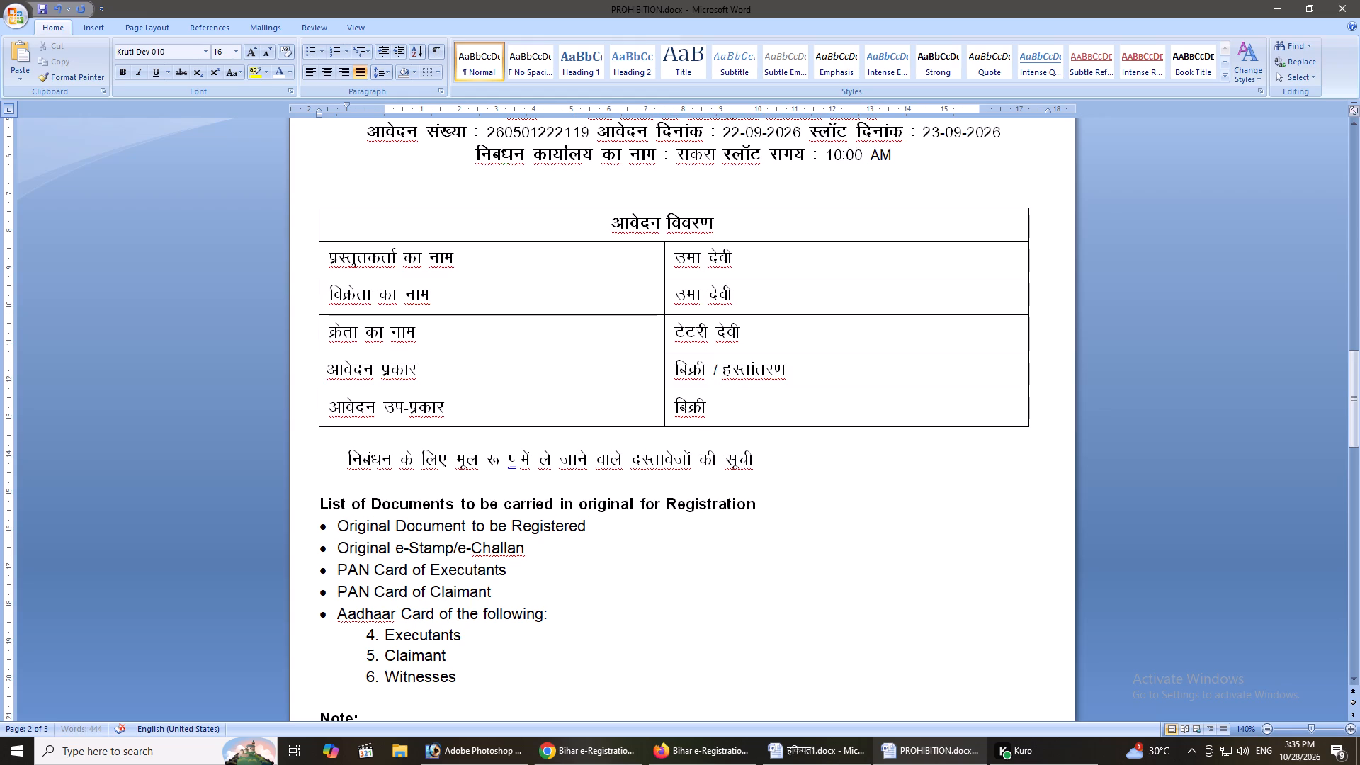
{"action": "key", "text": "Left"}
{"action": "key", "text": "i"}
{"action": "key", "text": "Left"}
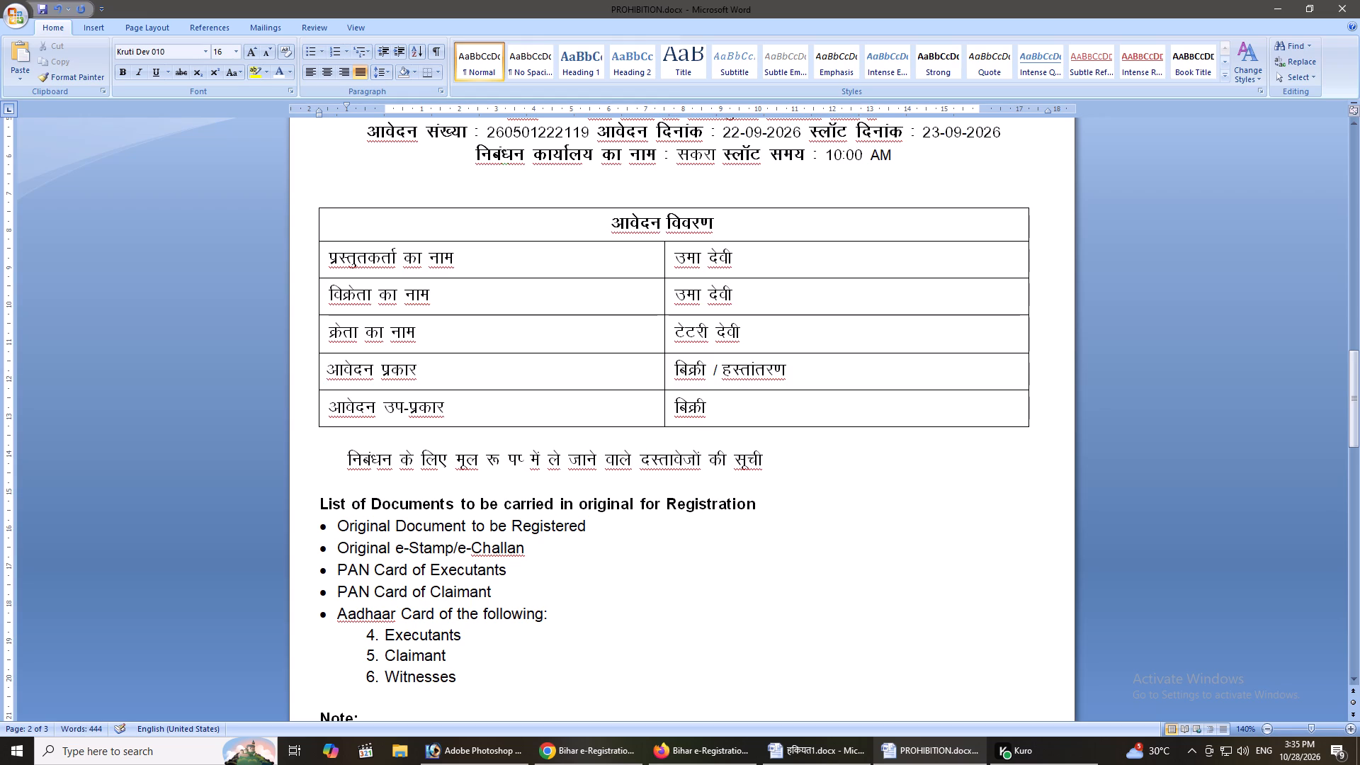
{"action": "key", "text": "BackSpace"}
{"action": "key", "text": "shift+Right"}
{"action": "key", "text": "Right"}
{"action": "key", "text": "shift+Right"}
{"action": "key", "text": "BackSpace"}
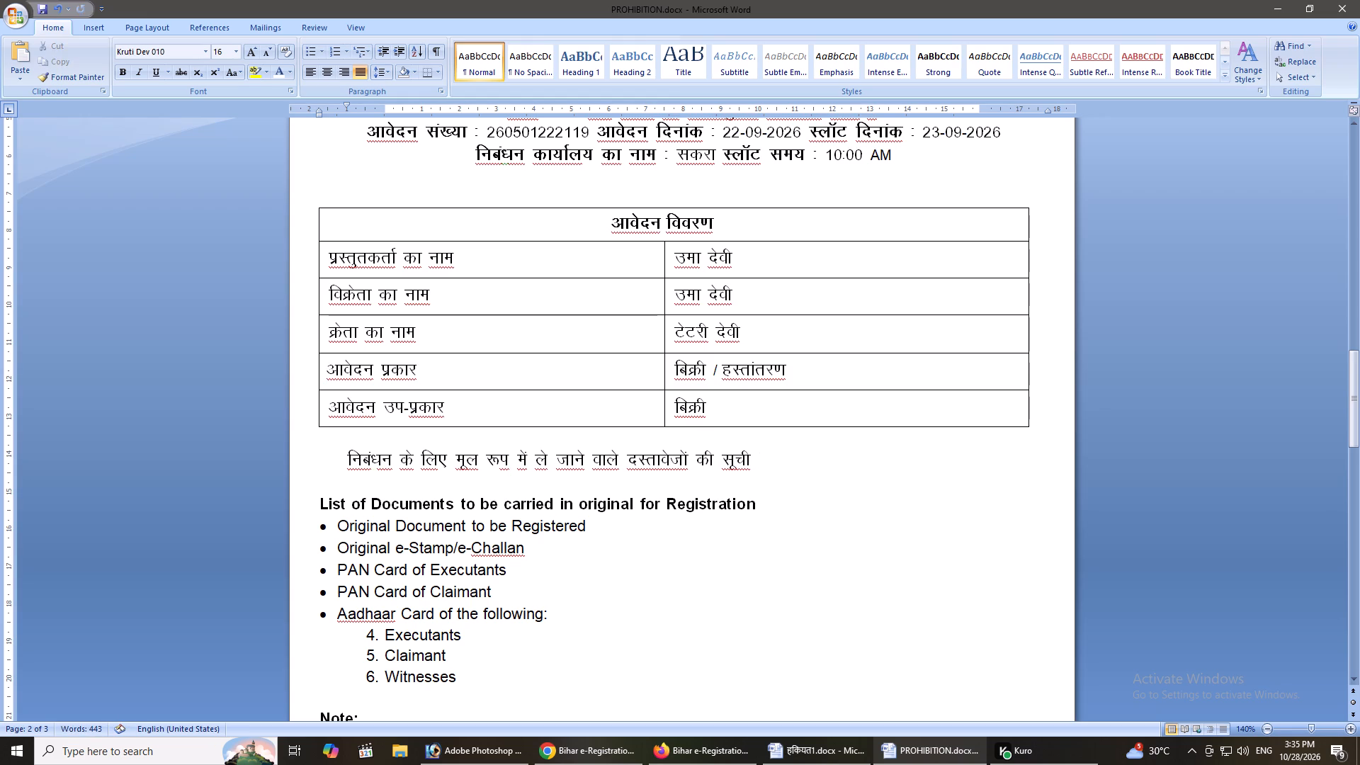
Remove the Hindi heading's indent so it aligns with the table's edge, and add a new line below it.
{"action": "left_click", "coordinate": [346, 454]}
{"action": "key", "text": "BackSpace"}
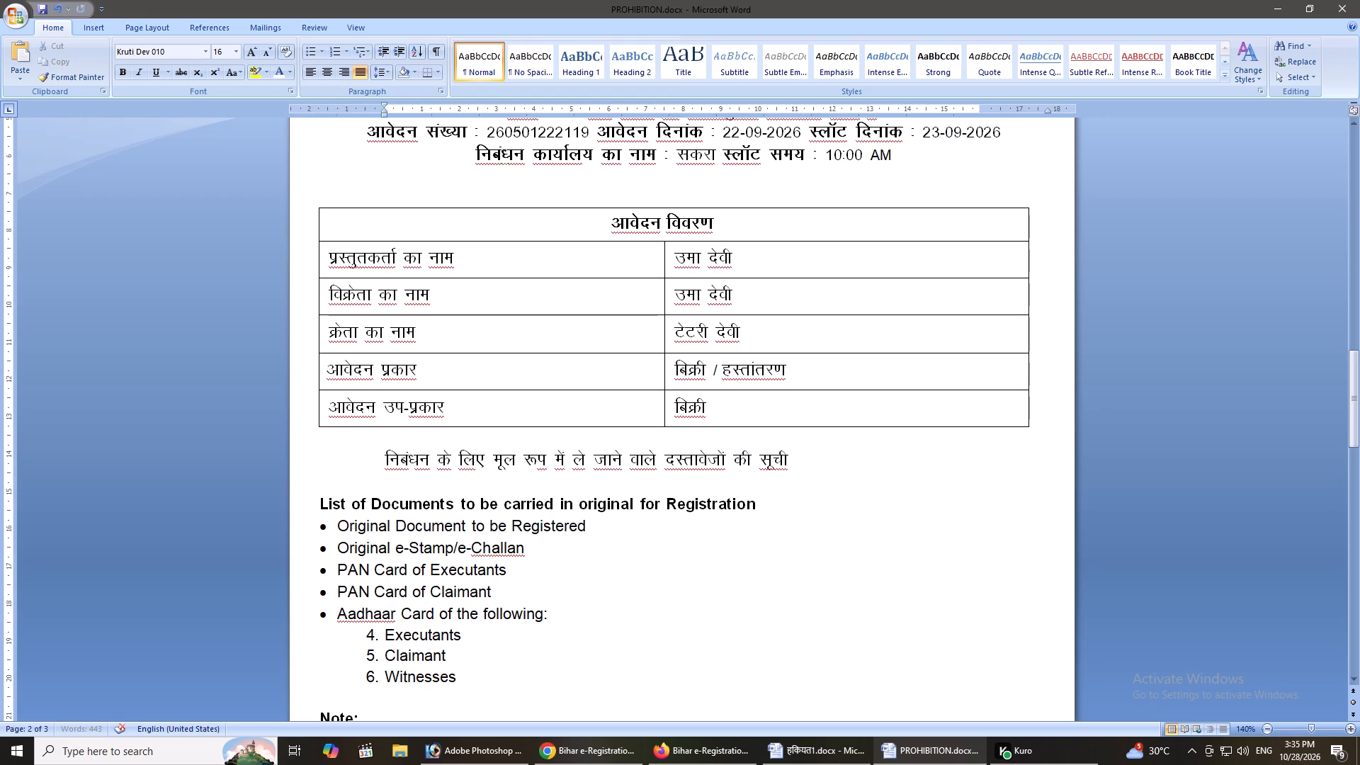
{"action": "key", "text": "BackSpace"}
{"action": "key", "text": "Return"}
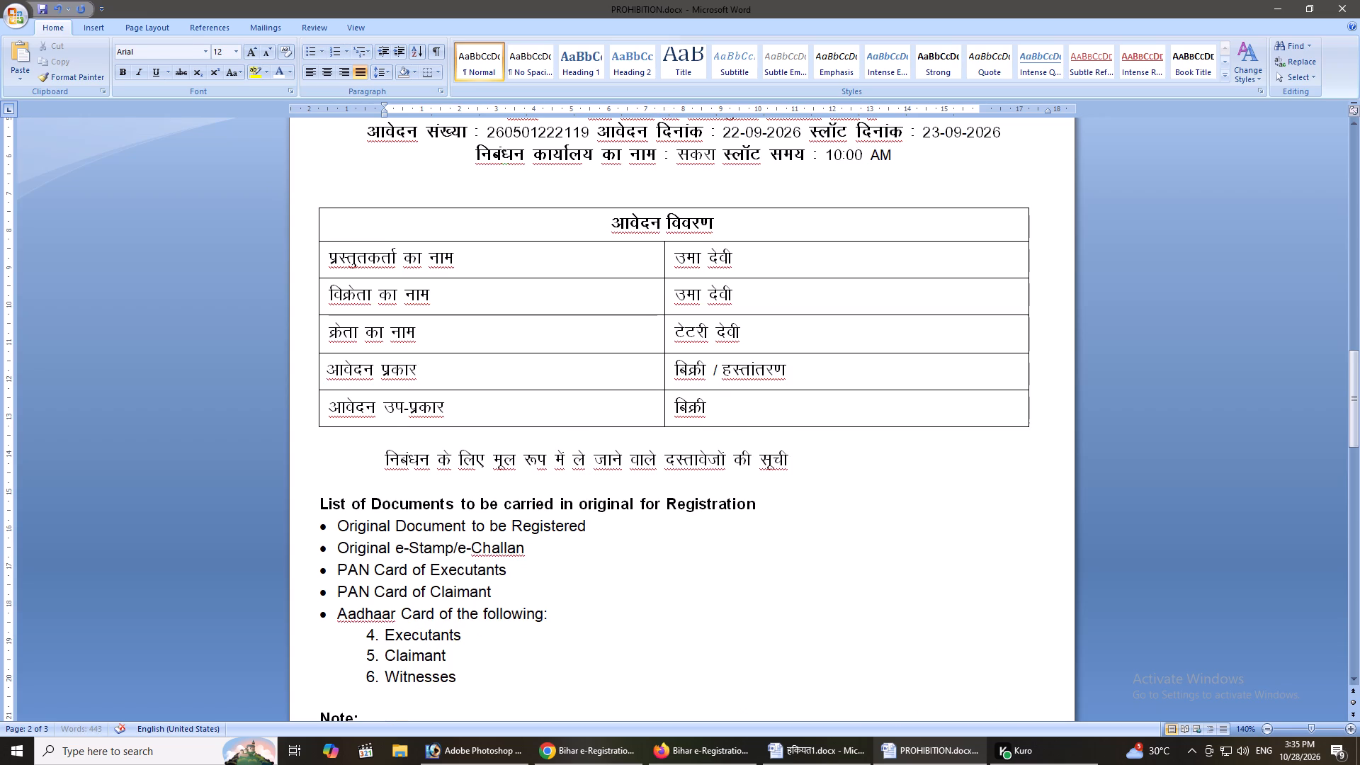
{"action": "left_click_drag", "start_coordinate": [383, 114], "coordinate": [348, 110]}
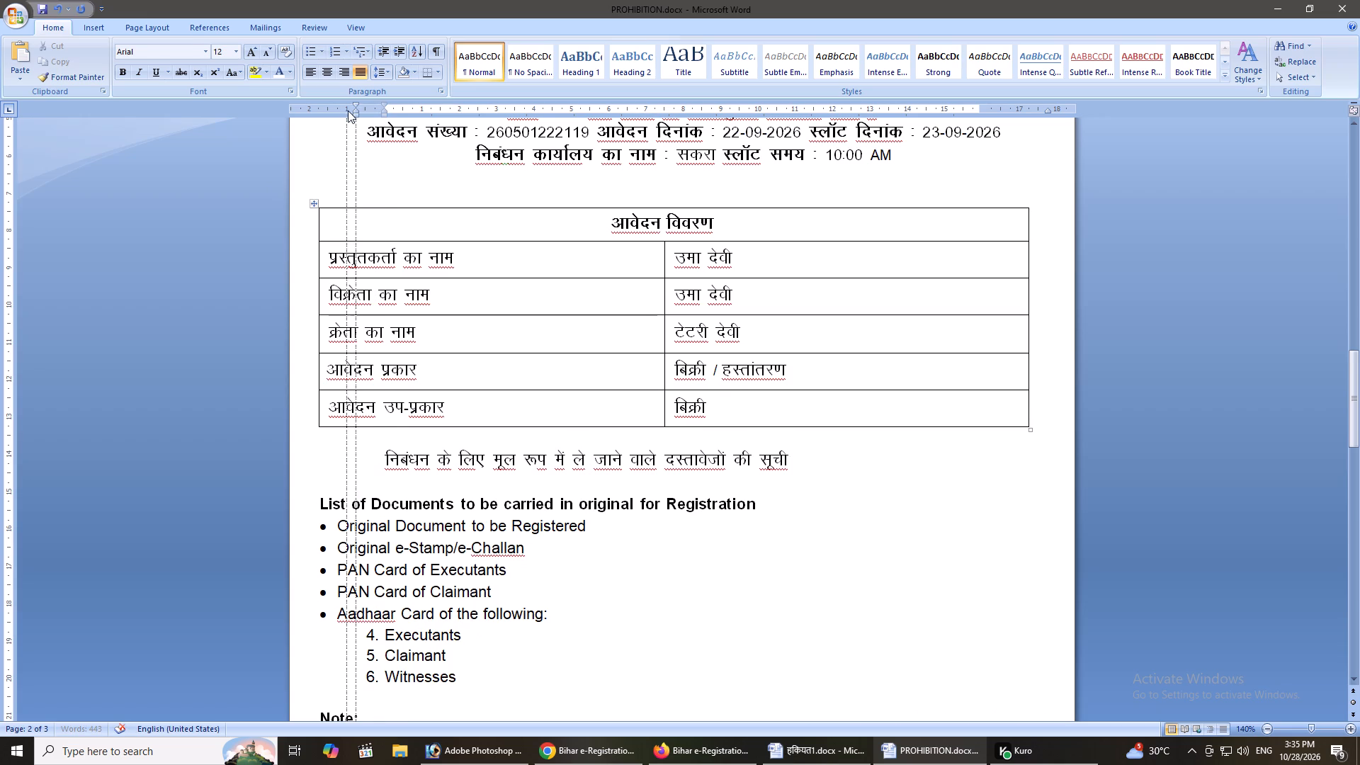
{"action": "left_click_drag", "start_coordinate": [348, 110], "coordinate": [319, 104]}
{"action": "left_click", "coordinate": [749, 454]}
{"action": "key", "text": "Return"}
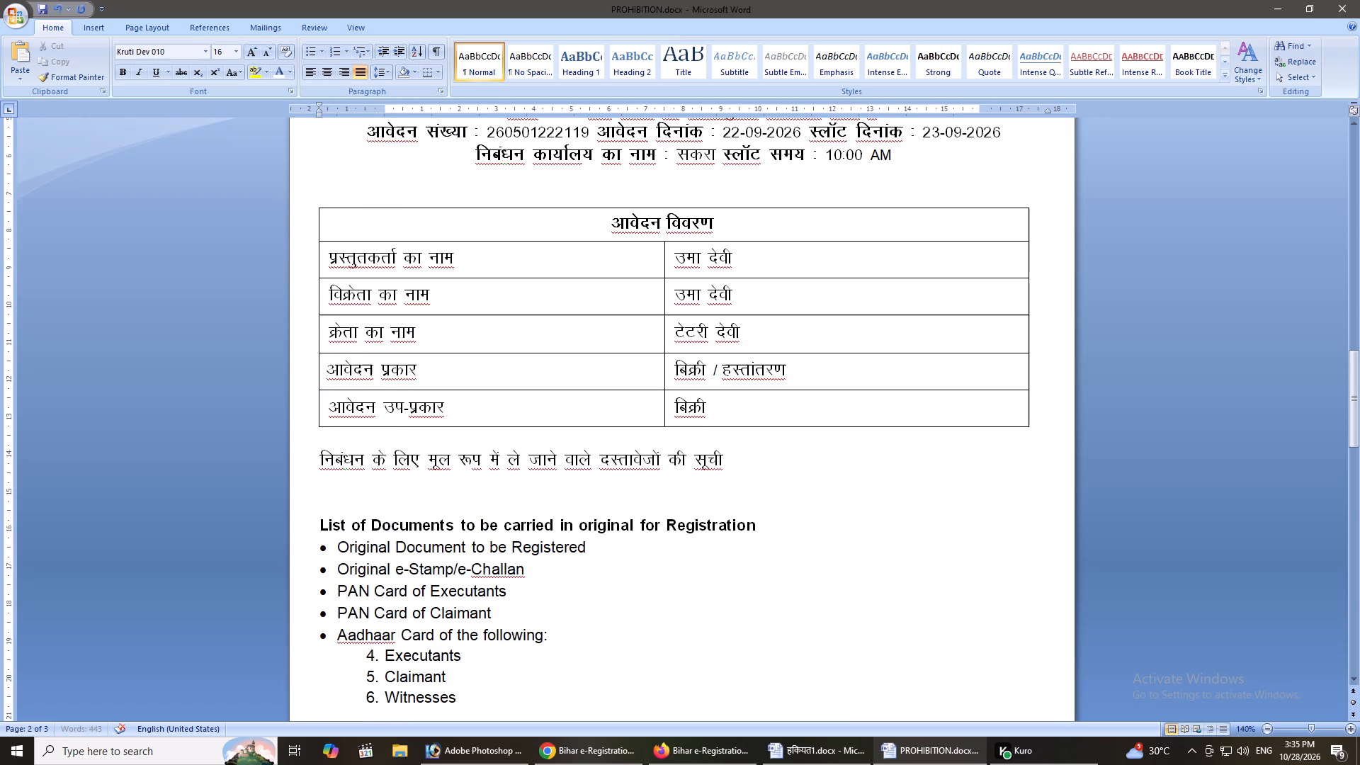
Make the Hindi document-list heading bold.
{"action": "left_click_drag", "start_coordinate": [737, 453], "coordinate": [292, 450]}
{"action": "key", "text": "ctrl+b"}
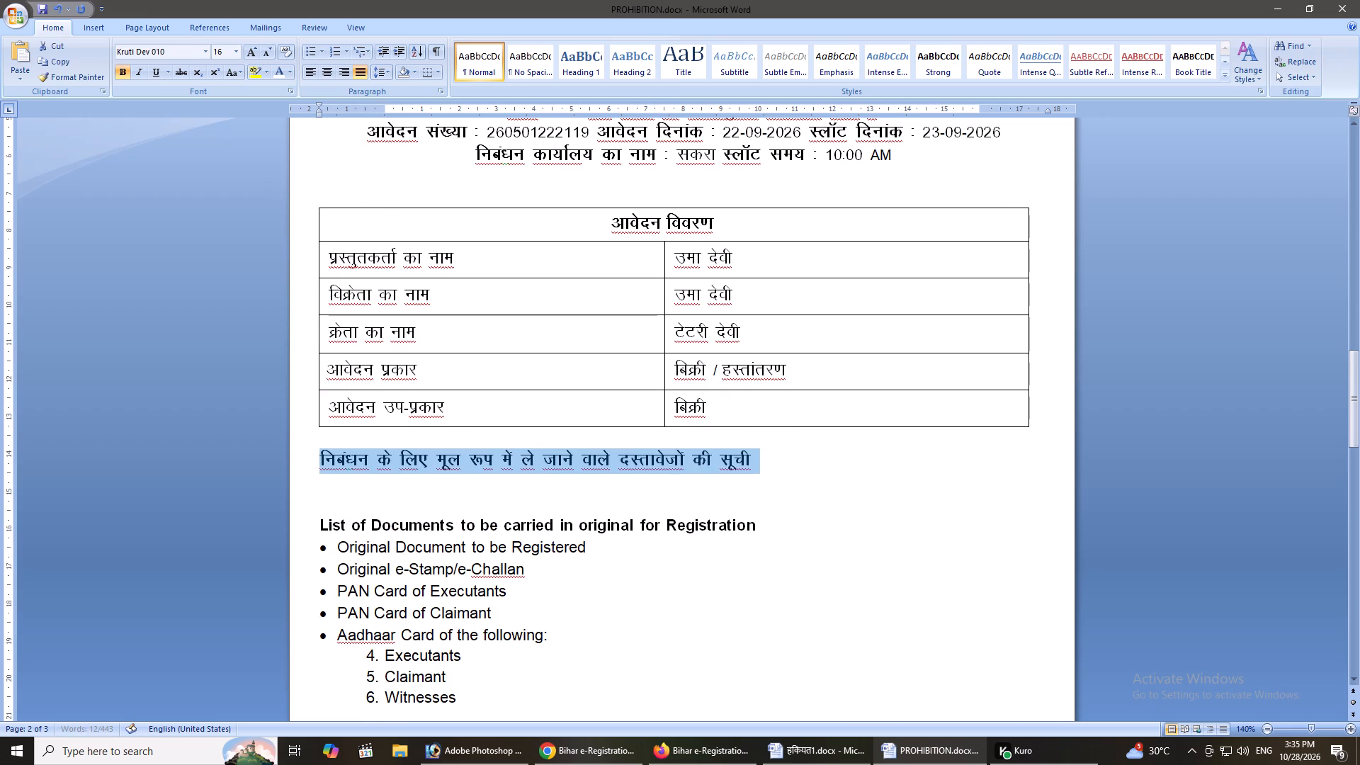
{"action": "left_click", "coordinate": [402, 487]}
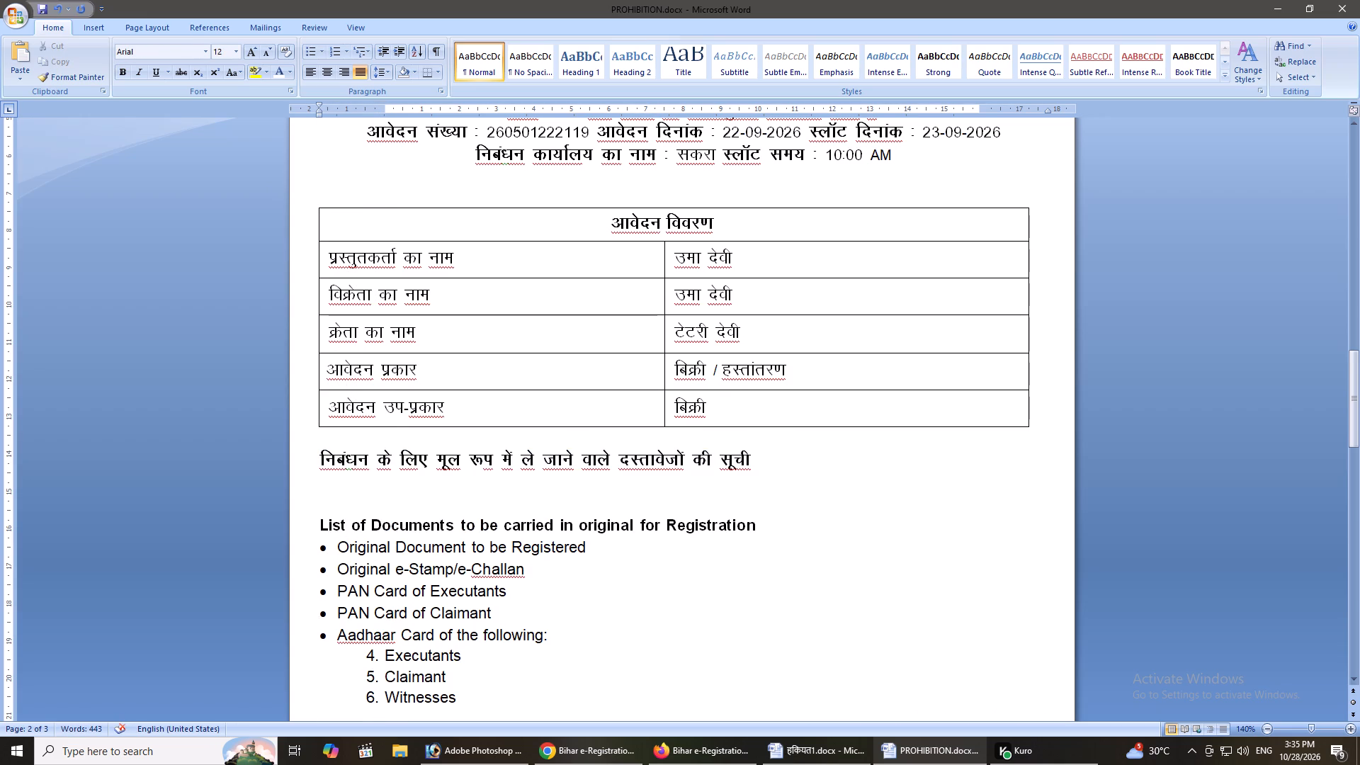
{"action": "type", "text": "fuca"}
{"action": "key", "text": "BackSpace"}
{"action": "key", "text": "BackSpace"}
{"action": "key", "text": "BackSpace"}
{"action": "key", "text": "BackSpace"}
Duplicate the bold Hindi heading onto the line directly below it to carry over its font formatting.
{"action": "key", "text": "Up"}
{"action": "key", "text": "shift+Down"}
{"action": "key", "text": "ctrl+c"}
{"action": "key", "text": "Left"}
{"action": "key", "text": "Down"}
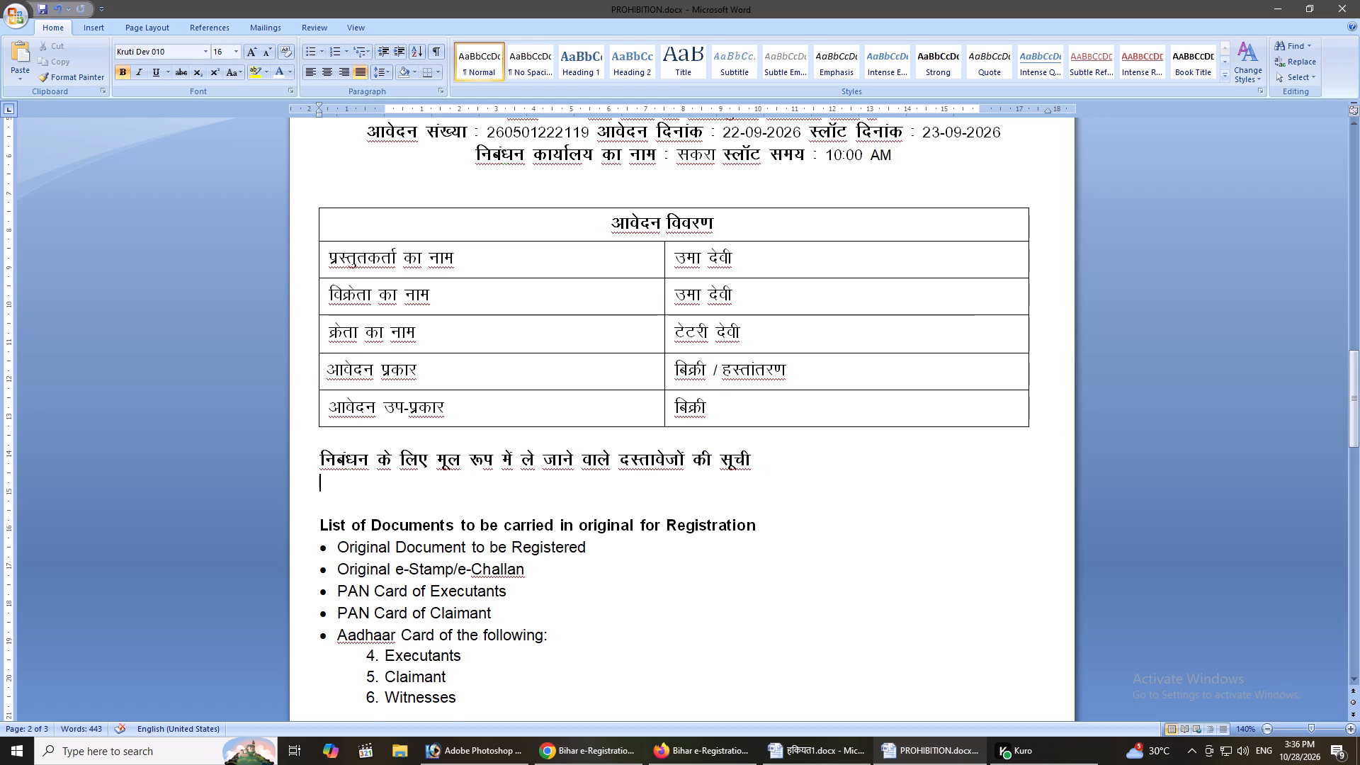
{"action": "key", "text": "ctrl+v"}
Replace the duplicated heading text with the first list item, निबंधित किया जाने वाला मूल दस्तावेज.
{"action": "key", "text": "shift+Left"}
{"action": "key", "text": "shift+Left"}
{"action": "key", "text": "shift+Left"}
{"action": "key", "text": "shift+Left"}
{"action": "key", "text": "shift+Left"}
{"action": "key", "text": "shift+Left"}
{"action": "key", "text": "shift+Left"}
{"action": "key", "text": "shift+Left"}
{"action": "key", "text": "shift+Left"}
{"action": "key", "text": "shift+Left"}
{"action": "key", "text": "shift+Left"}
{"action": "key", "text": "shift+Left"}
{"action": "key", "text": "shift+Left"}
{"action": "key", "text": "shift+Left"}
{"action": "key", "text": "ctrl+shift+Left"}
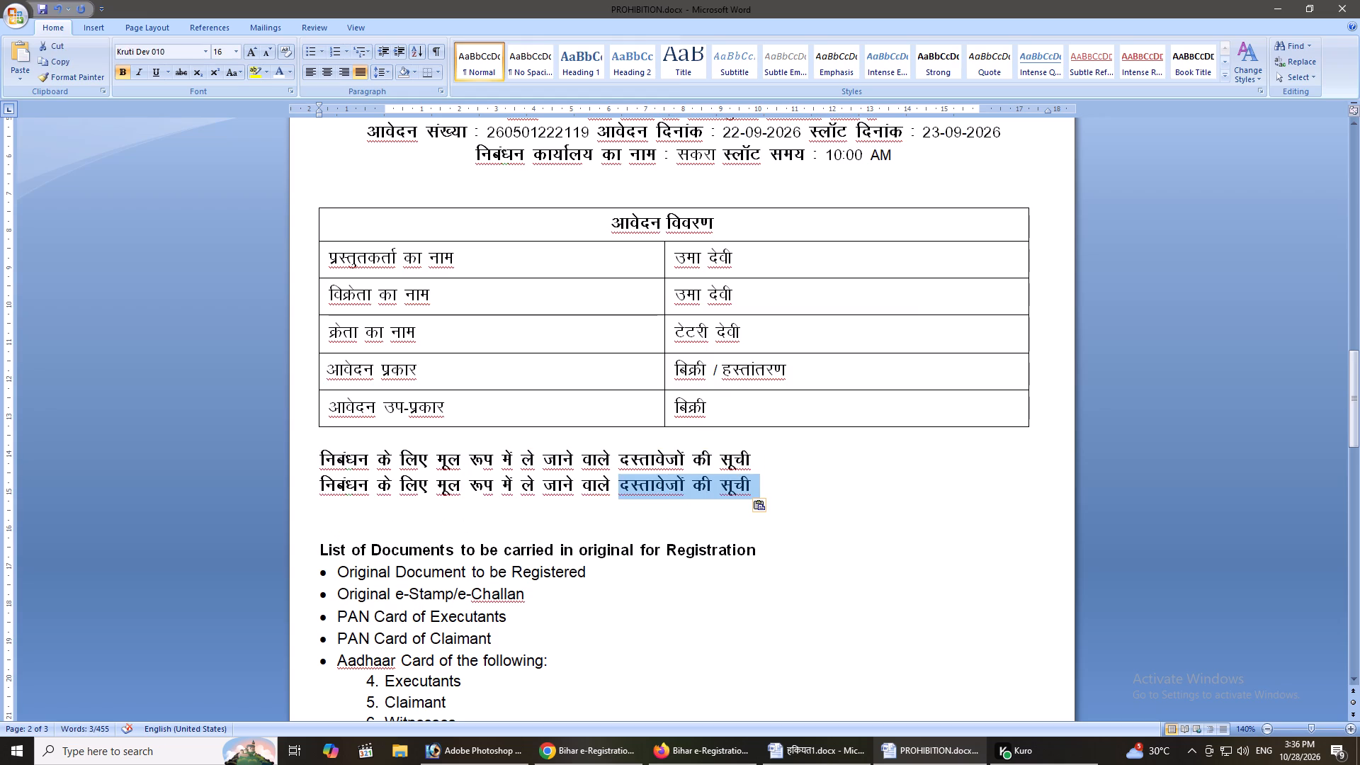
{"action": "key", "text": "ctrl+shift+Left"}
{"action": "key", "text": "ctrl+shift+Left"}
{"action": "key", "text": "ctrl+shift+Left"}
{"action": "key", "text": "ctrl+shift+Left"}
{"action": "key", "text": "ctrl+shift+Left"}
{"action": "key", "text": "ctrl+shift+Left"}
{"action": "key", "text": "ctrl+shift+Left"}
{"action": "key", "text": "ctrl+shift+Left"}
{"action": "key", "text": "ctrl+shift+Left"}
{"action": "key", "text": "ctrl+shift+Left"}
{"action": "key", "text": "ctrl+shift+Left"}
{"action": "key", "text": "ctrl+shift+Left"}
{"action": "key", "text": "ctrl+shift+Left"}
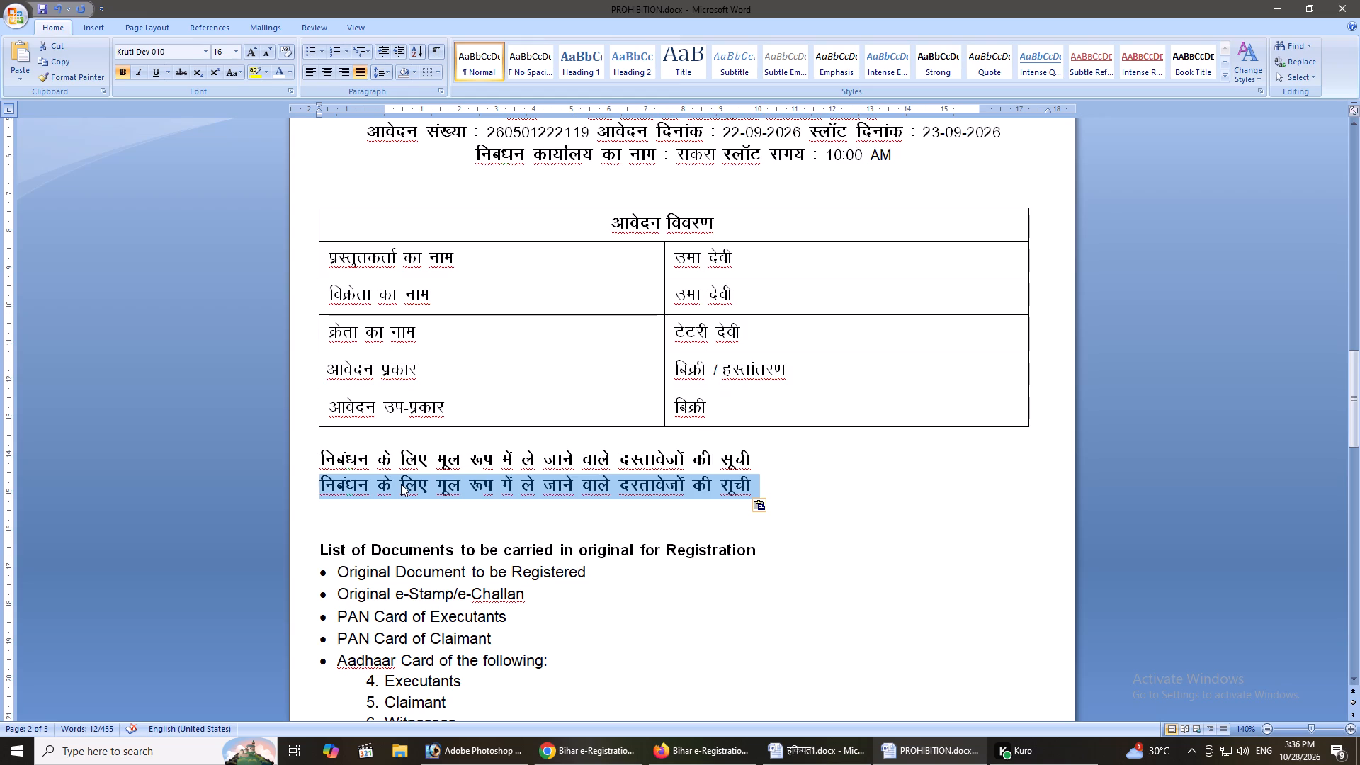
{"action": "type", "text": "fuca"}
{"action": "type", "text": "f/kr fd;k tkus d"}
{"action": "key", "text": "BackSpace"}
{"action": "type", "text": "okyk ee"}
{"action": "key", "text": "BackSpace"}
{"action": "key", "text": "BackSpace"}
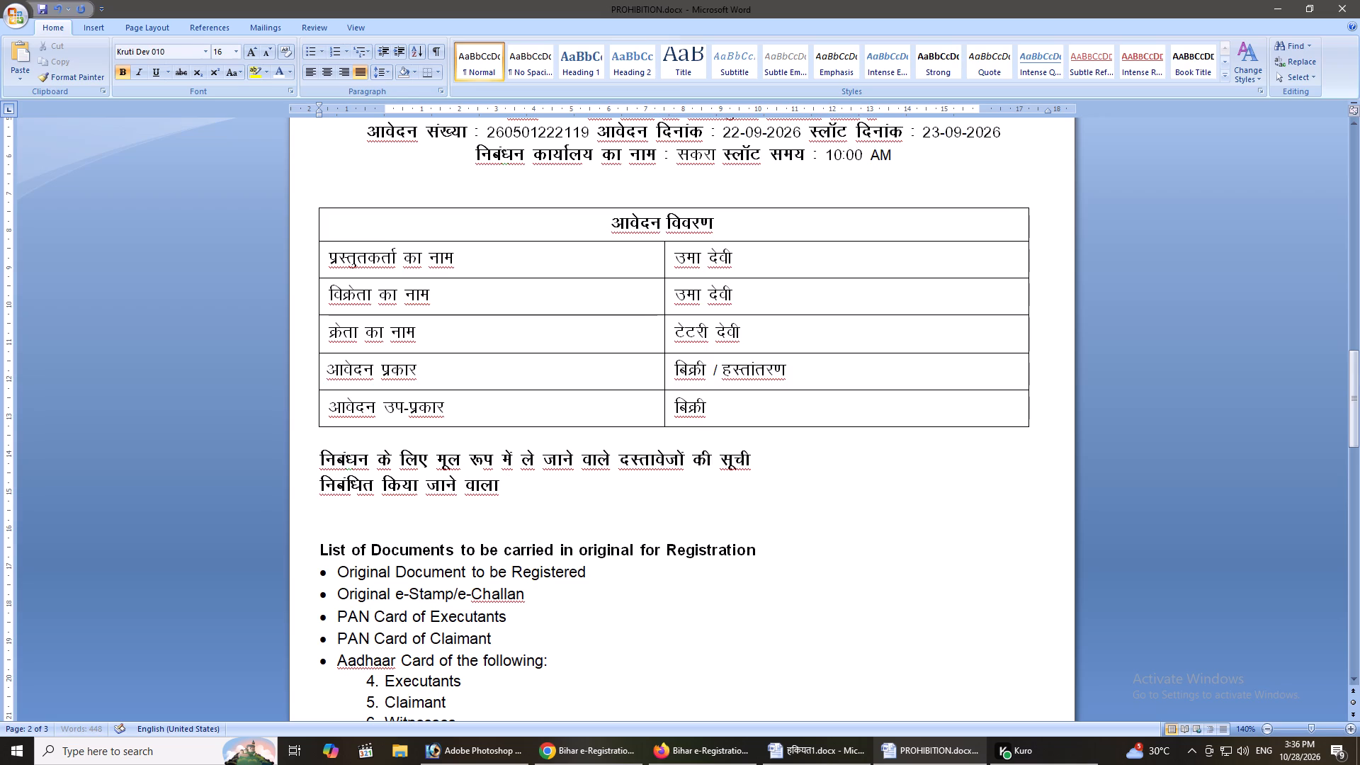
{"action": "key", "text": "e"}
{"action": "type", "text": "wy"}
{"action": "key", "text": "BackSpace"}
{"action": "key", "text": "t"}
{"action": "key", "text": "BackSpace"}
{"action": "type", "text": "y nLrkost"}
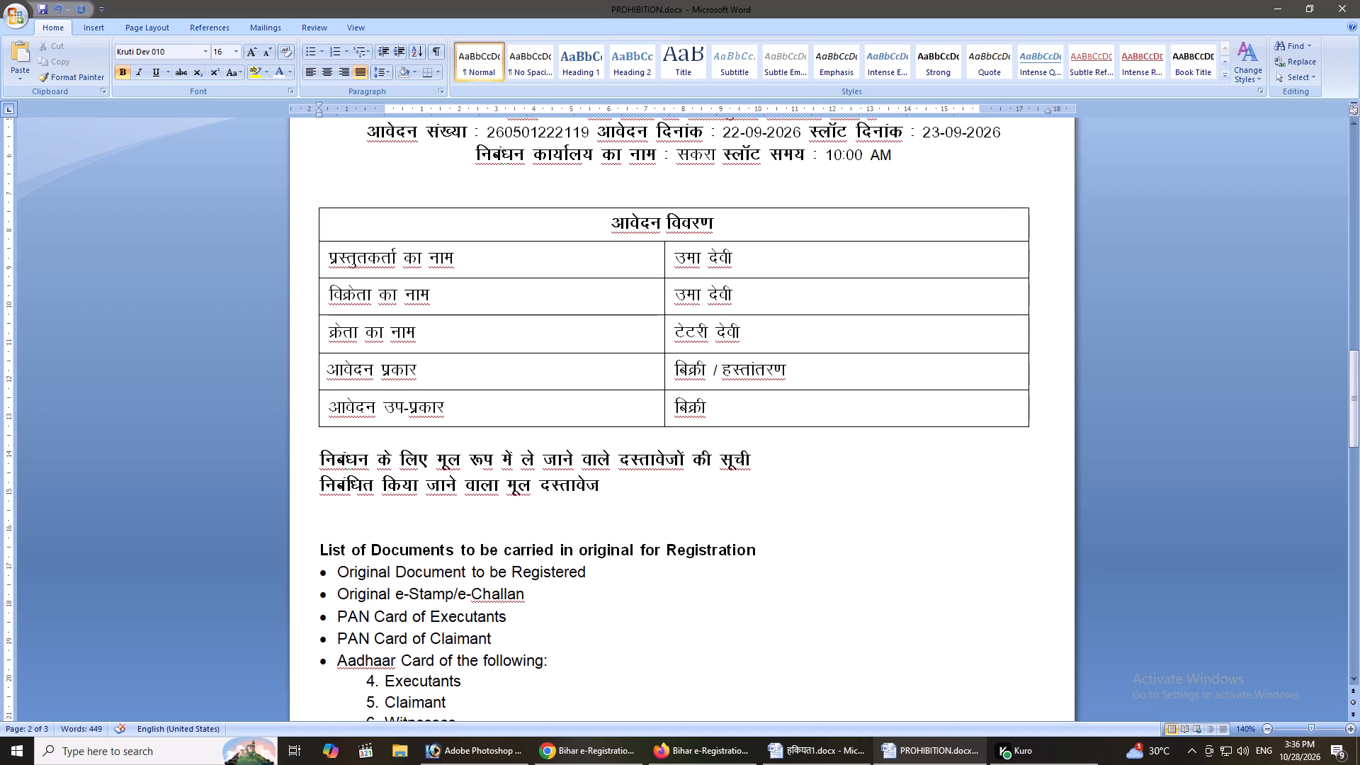
Remove the bold formatting from the first Hindi list item.
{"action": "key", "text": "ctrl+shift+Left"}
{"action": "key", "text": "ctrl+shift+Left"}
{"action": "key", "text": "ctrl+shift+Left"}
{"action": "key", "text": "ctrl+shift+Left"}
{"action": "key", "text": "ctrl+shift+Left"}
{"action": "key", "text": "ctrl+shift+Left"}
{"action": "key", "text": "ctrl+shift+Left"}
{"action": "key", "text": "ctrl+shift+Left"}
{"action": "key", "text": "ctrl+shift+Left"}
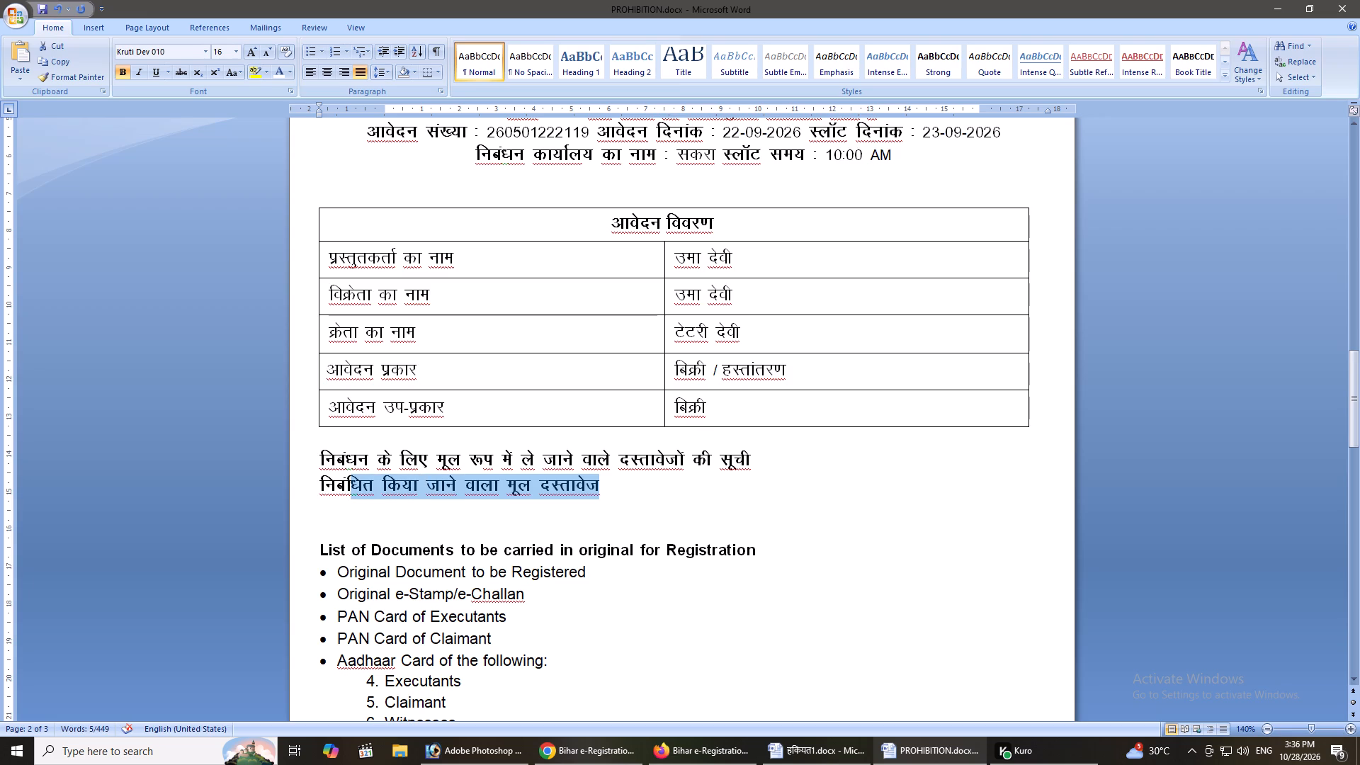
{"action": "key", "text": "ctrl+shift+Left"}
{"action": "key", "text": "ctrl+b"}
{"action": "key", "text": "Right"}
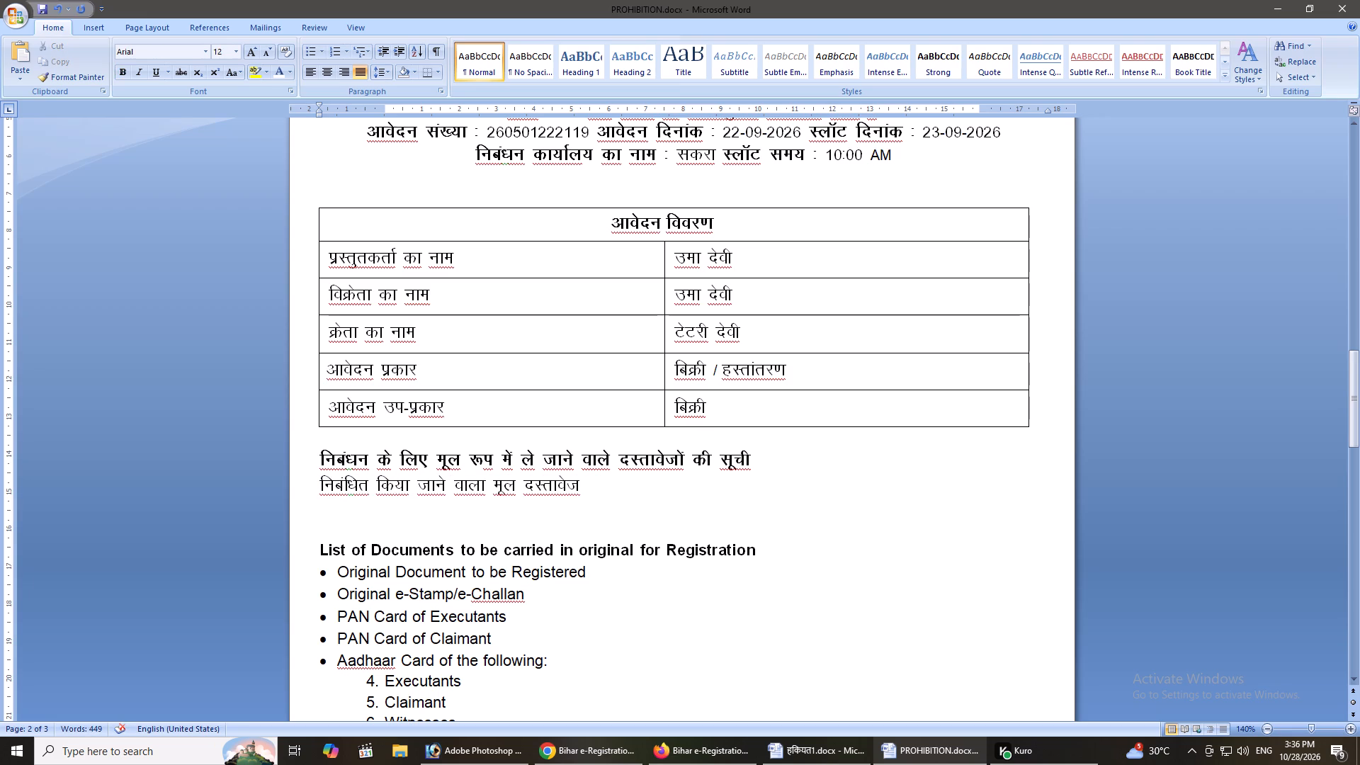
Add the second Hindi list item, मूल ईस्टाम्प ई चालान, below the first, carrying over the first item's Kruti Dev 010 formatting.
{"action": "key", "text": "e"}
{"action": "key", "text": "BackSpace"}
{"action": "left_click_drag", "start_coordinate": [414, 492], "coordinate": [429, 492]}
{"action": "key", "text": "ctrl+c"}
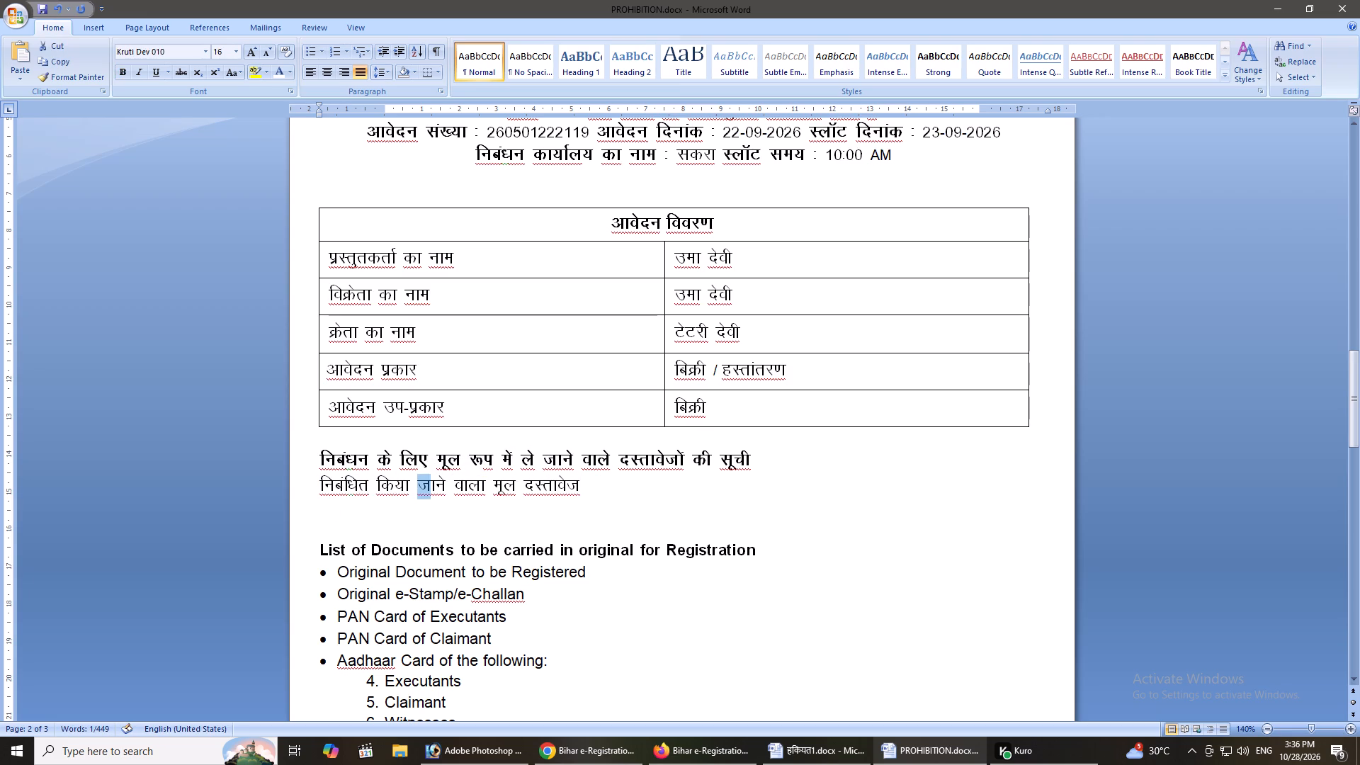
{"action": "left_click", "coordinate": [397, 517]}
{"action": "key", "text": "ctrl+v"}
{"action": "key", "text": "BackSpace"}
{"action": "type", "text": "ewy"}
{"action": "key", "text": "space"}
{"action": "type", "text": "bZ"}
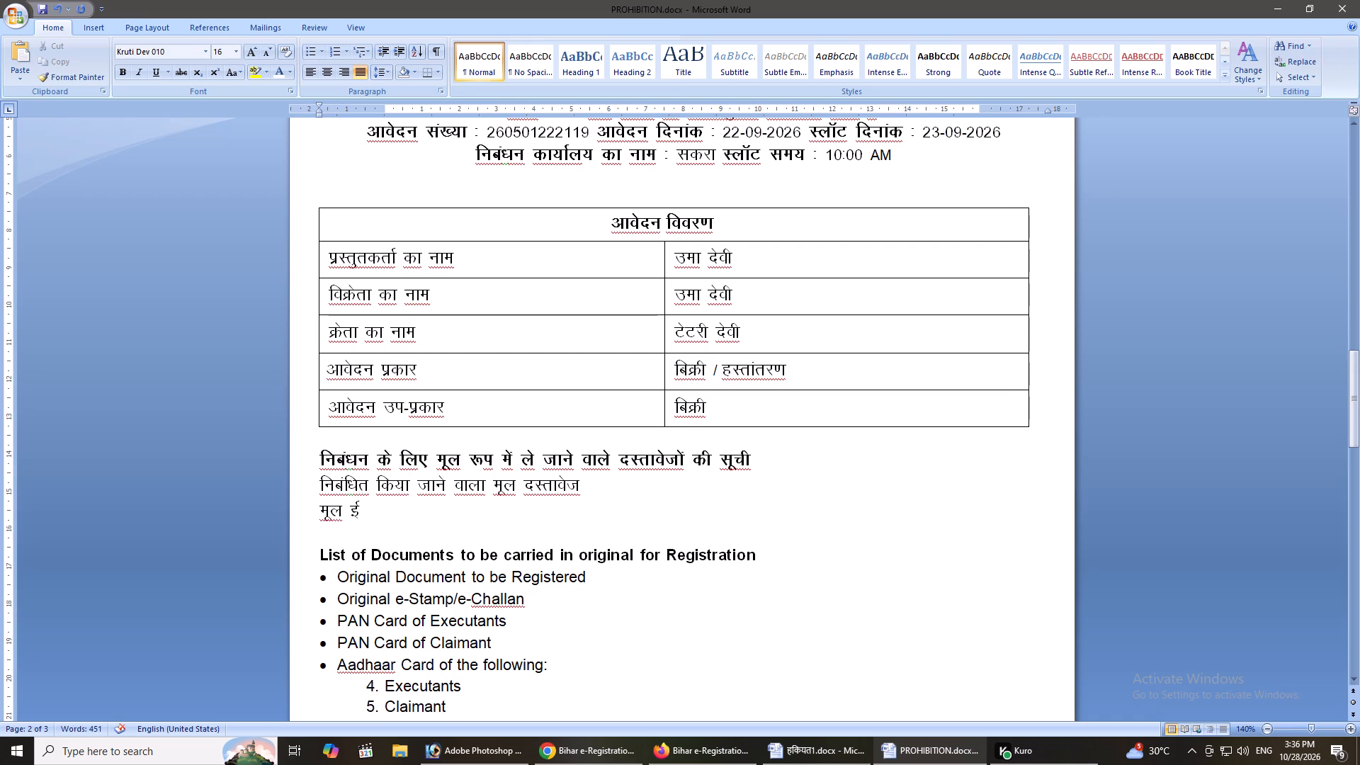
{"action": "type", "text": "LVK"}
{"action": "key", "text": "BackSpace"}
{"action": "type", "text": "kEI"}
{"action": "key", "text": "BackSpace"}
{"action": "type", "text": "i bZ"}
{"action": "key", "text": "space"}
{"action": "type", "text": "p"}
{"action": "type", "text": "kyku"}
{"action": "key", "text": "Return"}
Enter the third Hindi list item, विक्रेता का पैनकार्ड, for the executants' PAN card.
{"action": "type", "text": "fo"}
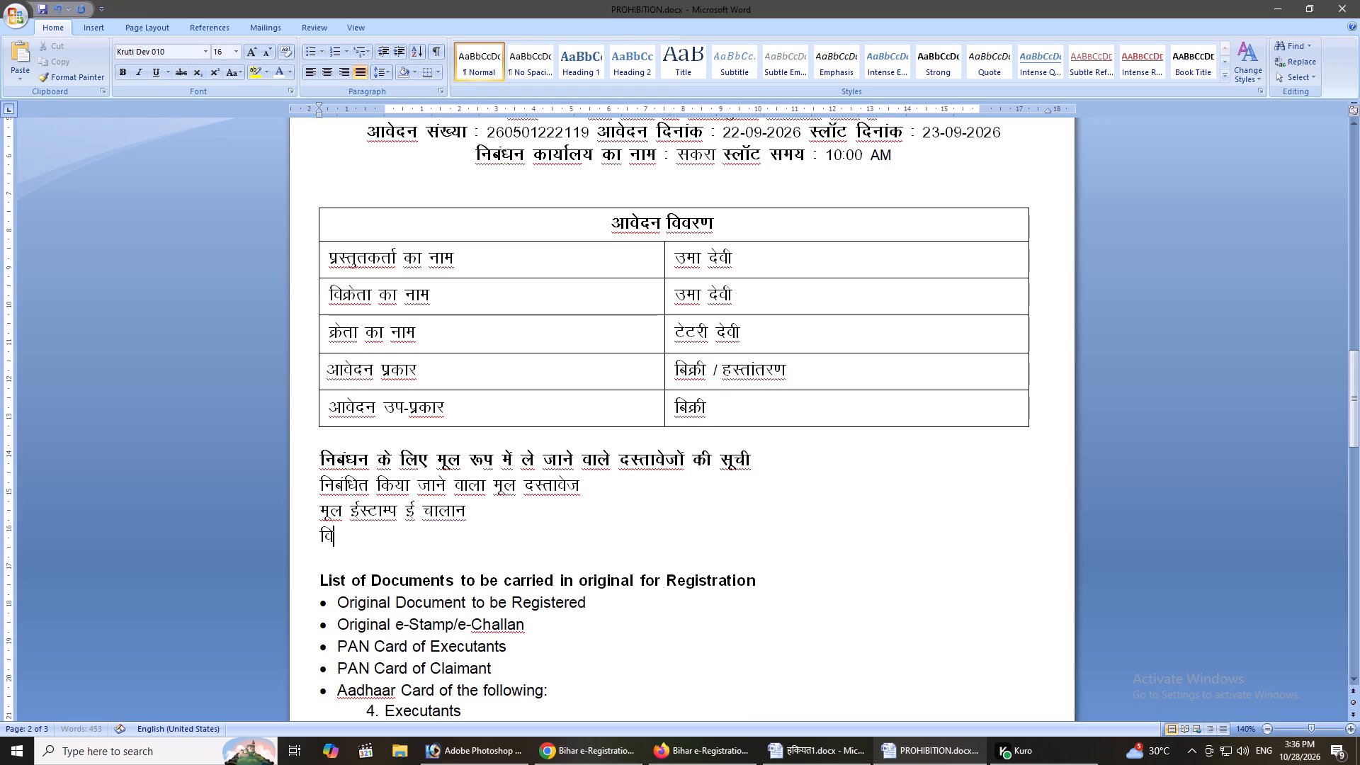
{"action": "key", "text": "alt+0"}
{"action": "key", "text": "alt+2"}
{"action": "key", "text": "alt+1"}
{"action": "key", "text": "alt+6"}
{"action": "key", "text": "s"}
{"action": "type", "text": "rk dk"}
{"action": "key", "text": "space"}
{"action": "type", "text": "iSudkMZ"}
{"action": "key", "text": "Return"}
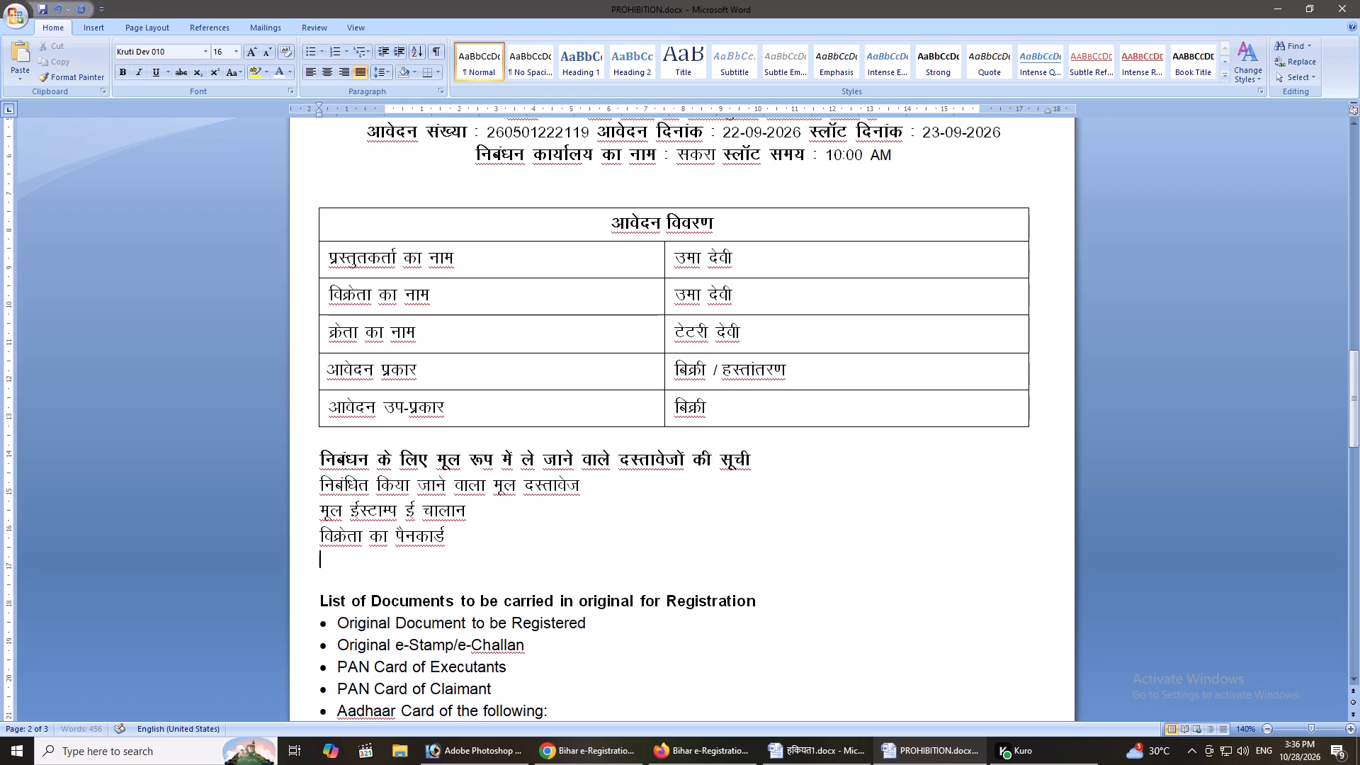
Enter the fourth Hindi list item, क्रेता का पैनकार्ड, for the claimant's PAN card.
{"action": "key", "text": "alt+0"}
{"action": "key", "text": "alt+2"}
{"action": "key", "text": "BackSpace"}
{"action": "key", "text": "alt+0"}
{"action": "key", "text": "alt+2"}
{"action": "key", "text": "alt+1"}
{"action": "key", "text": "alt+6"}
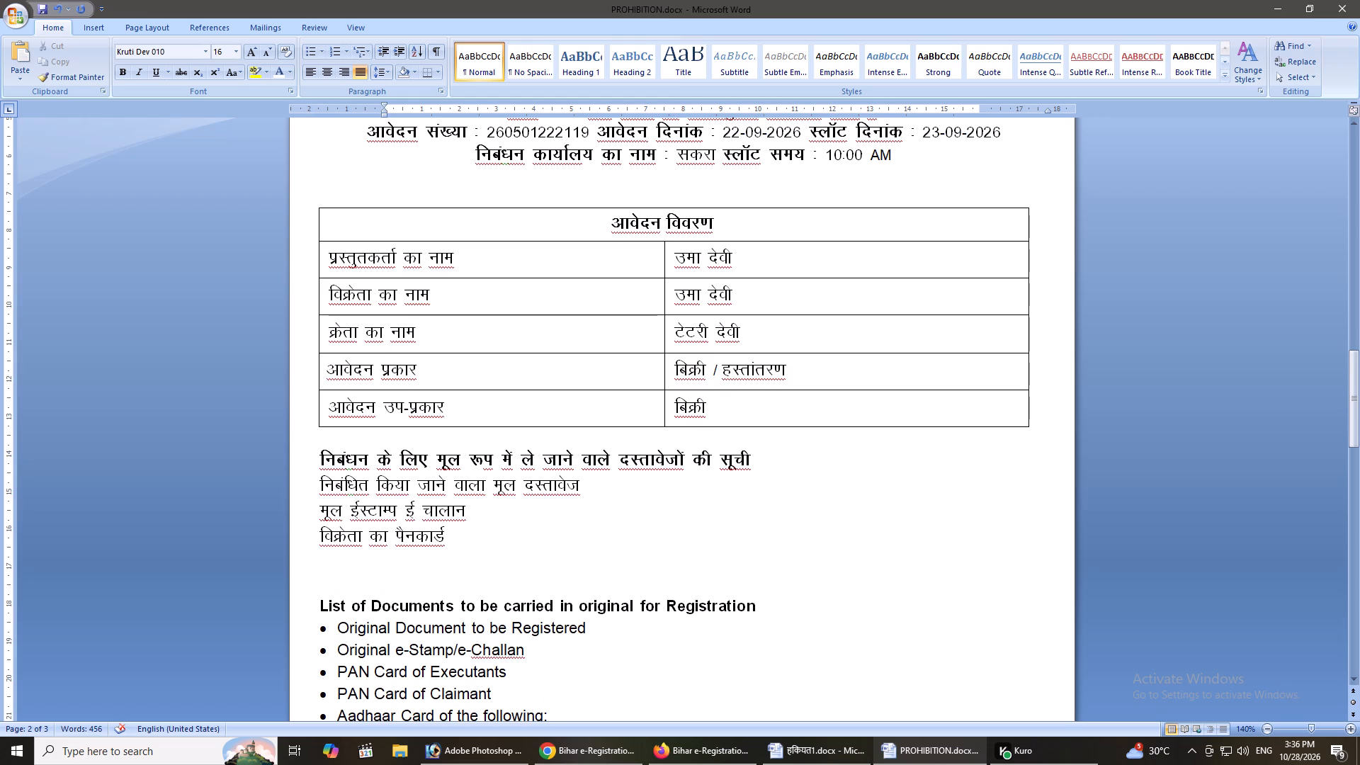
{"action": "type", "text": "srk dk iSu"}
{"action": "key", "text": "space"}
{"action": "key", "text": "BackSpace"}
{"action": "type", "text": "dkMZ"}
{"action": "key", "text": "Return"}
Enter the fifth Hindi list item, निम्नलिखित का आधार कार्ड:, ending with a colon.
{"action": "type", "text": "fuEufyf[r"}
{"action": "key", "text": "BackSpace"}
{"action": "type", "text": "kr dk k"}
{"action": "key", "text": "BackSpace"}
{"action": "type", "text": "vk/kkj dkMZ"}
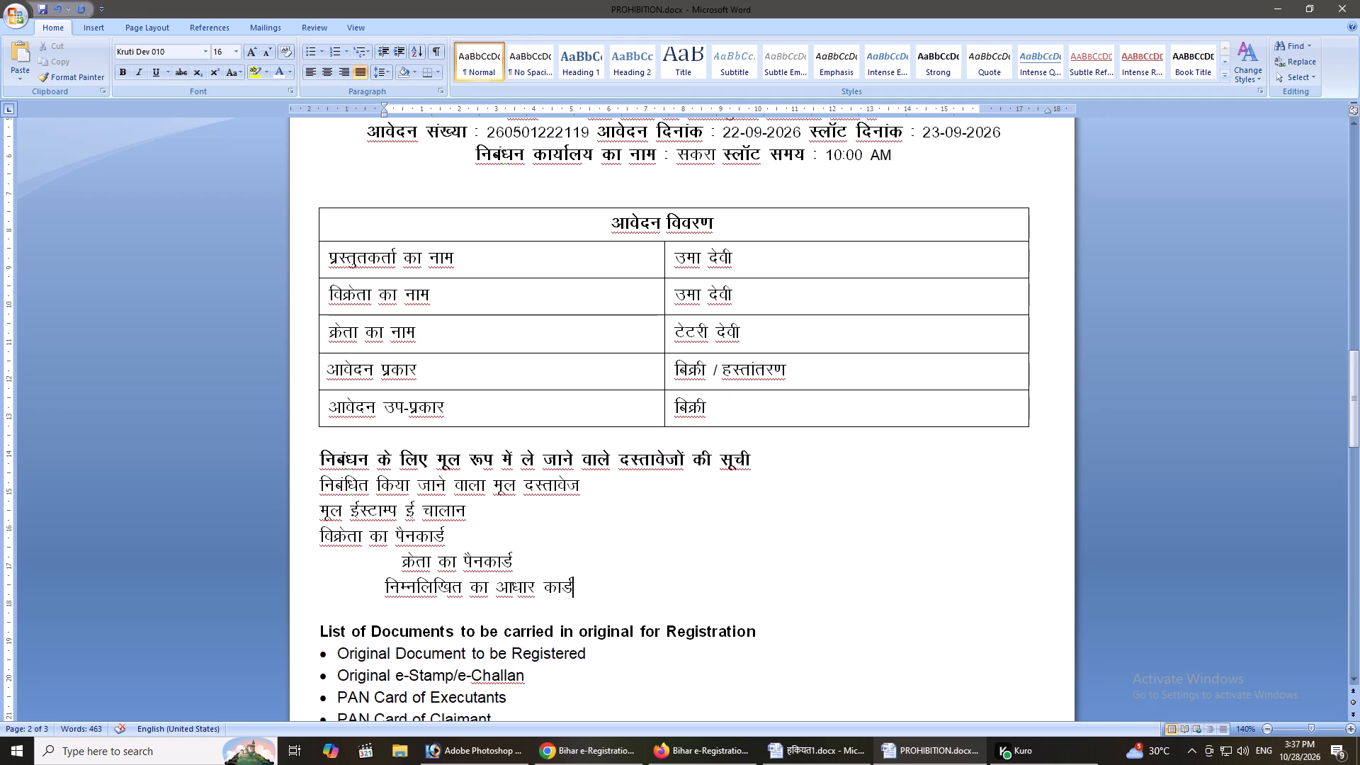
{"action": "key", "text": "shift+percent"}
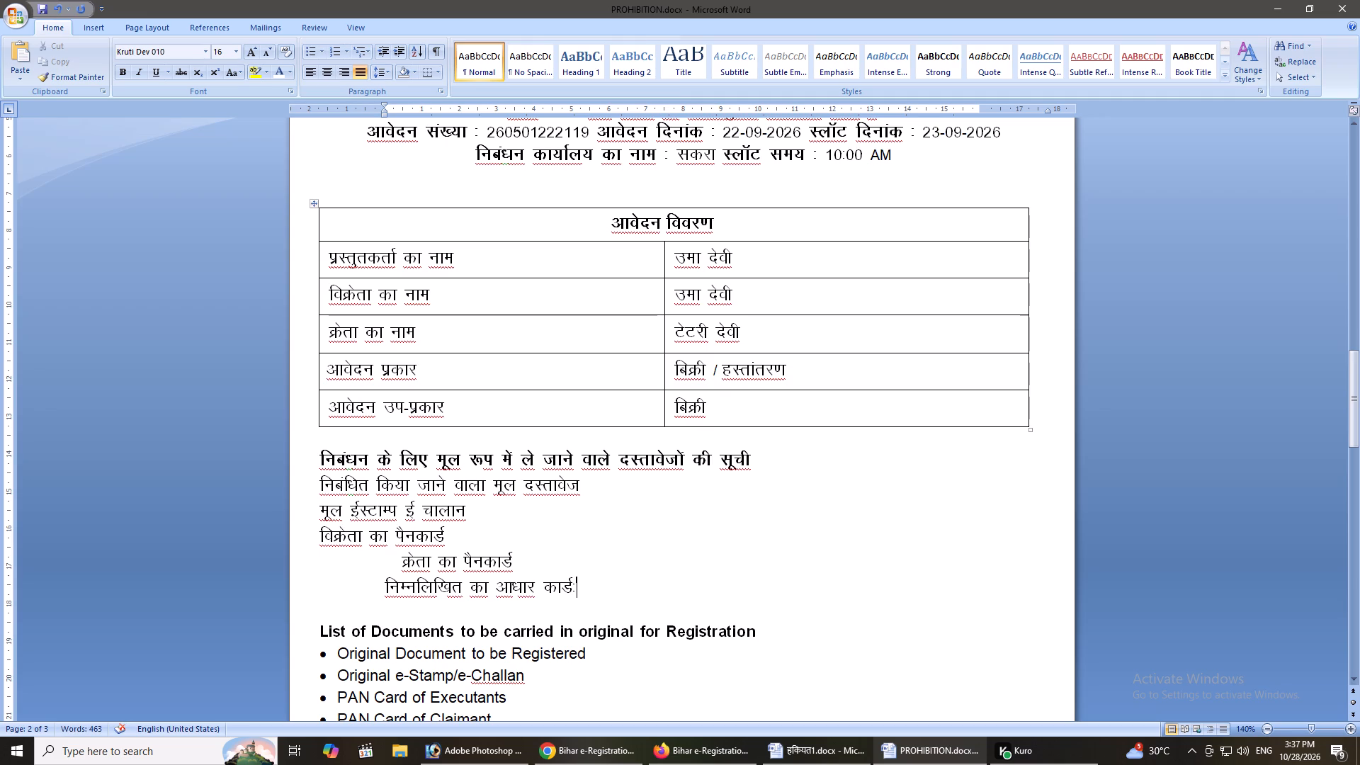
Remove the indents from the fourth and fifth Hindi items so they line up with the items above.
{"action": "left_click", "coordinate": [401, 572]}
{"action": "key", "text": "BackSpace"}
{"action": "key", "text": "BackSpace"}
{"action": "key", "text": "Return"}
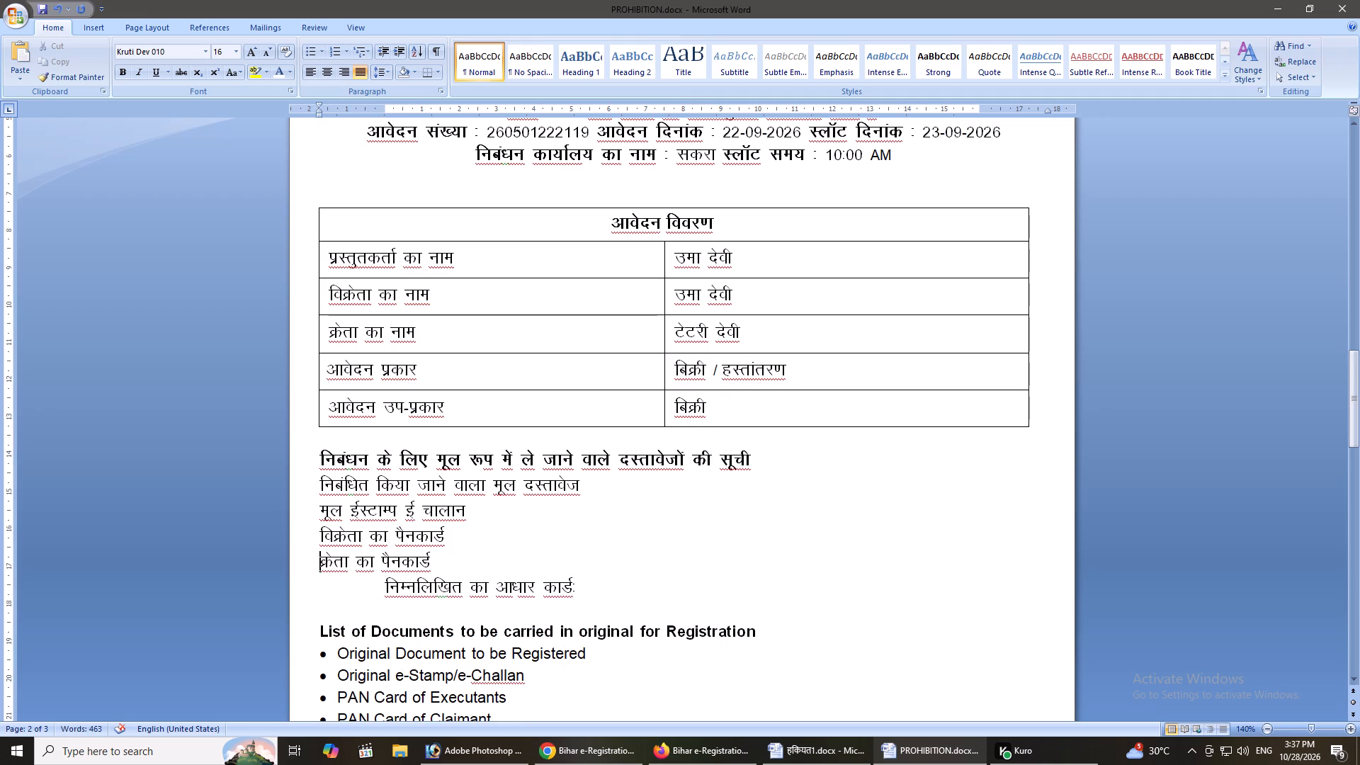
{"action": "left_click", "coordinate": [385, 587]}
{"action": "key", "text": "BackSpace"}
{"action": "key", "text": "Return"}
Apply solid round bullets to all five Hindi list items.
{"action": "left_click_drag", "start_coordinate": [523, 592], "coordinate": [299, 512]}
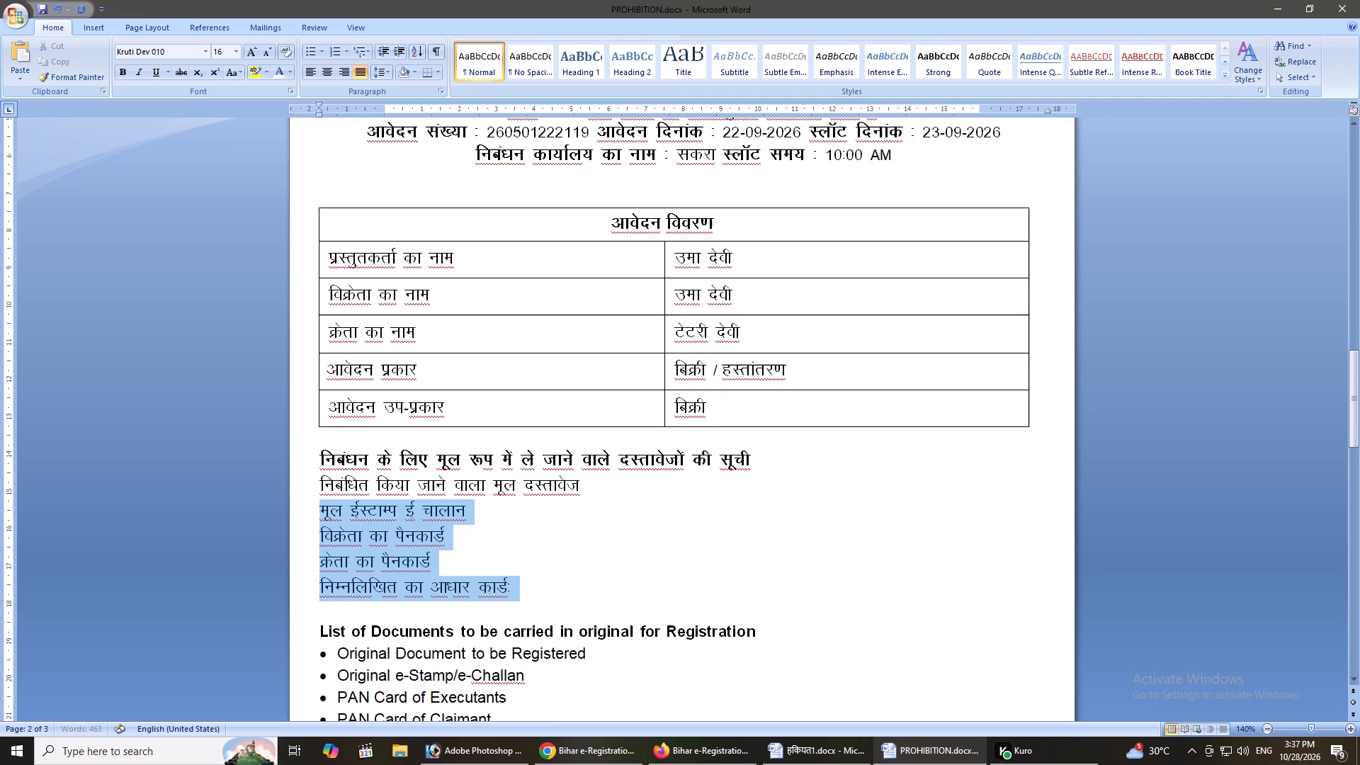
{"action": "left_click_drag", "start_coordinate": [299, 512], "coordinate": [304, 496]}
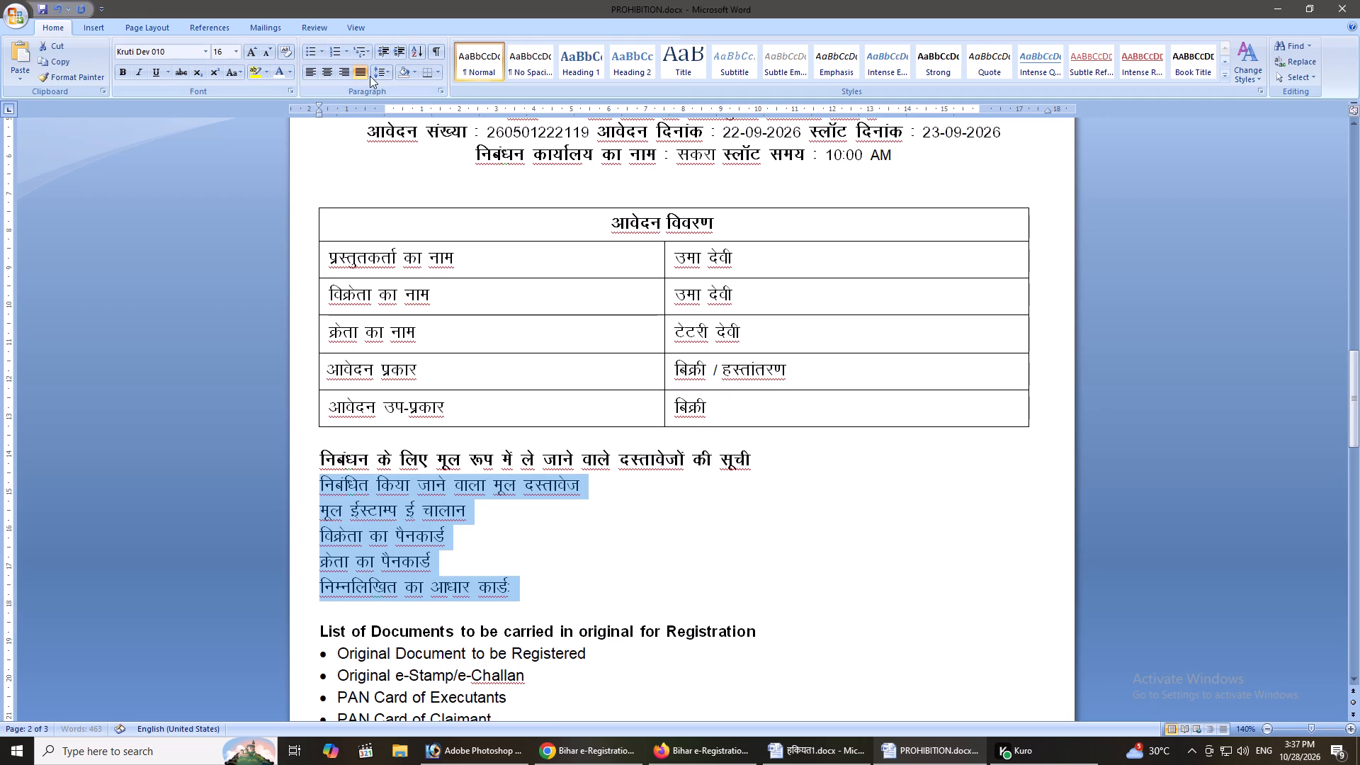
{"action": "left_click", "coordinate": [321, 51]}
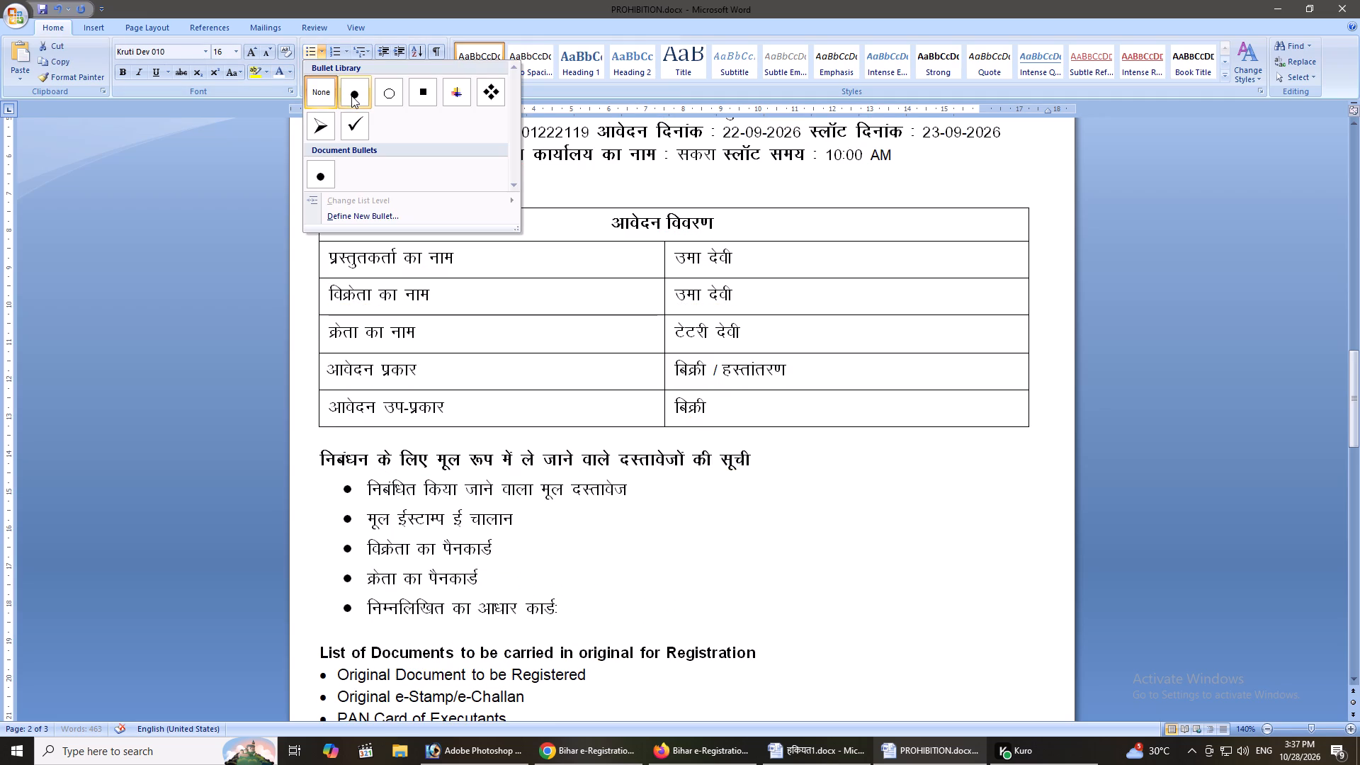
{"action": "left_click", "coordinate": [351, 96]}
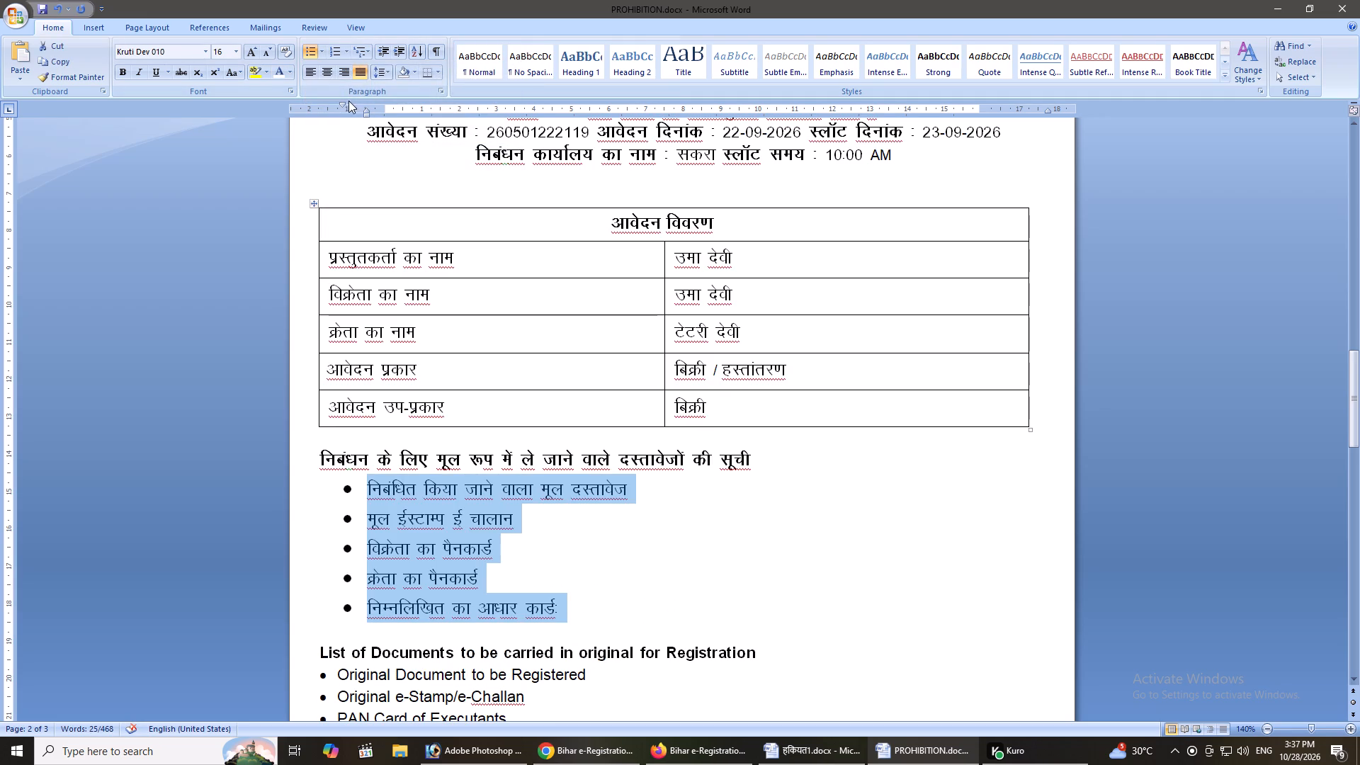
Adjust the Hindi list's indents so the bullets align with the heading and the text sits closer to them.
{"action": "left_click_drag", "start_coordinate": [343, 105], "coordinate": [325, 105]}
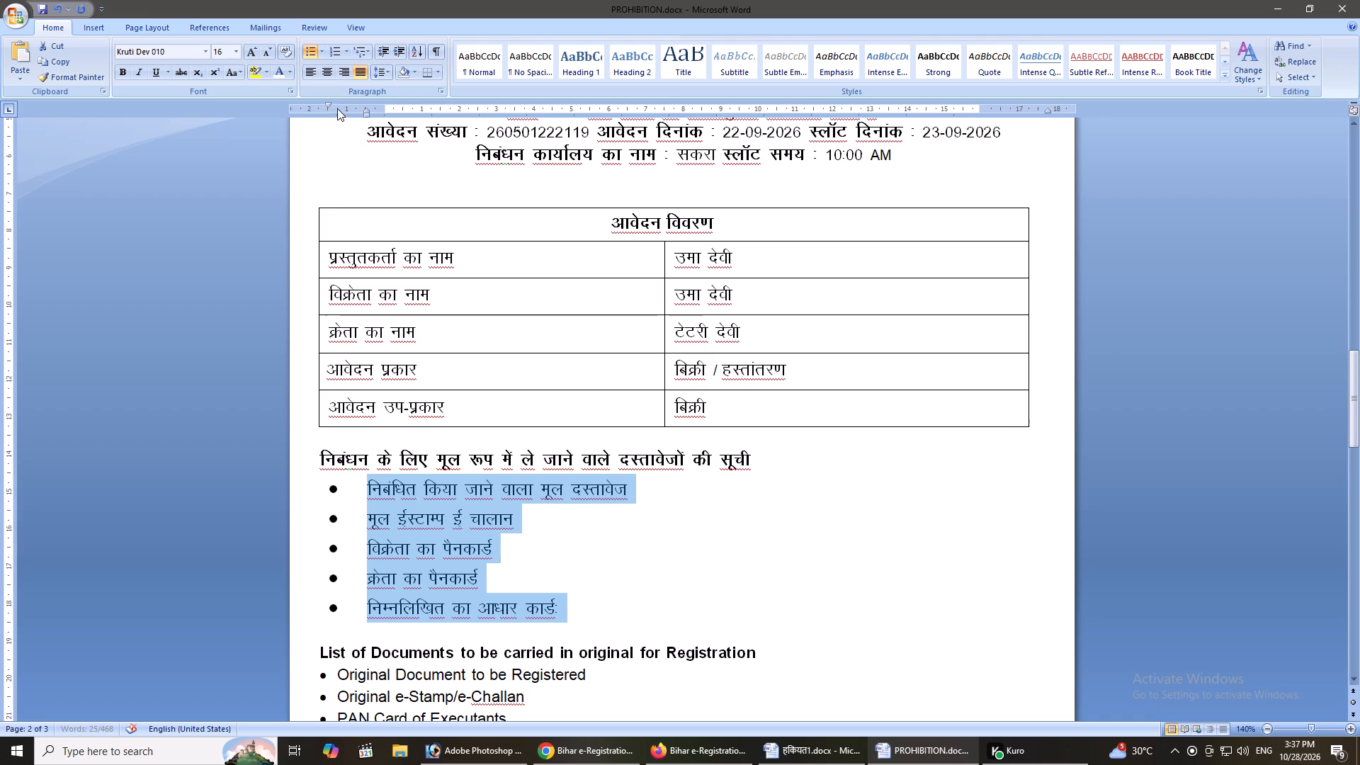
{"action": "left_click_drag", "start_coordinate": [367, 112], "coordinate": [350, 111]}
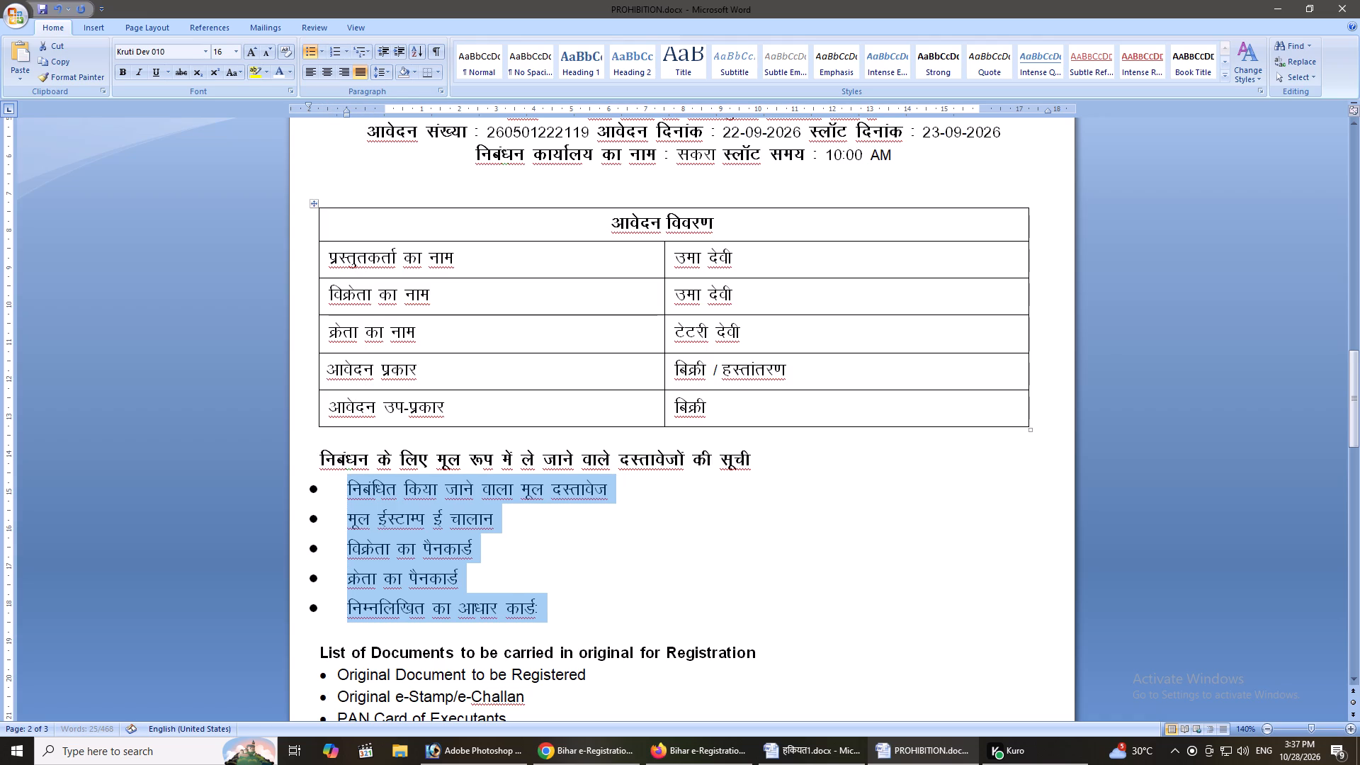
{"action": "left_click_drag", "start_coordinate": [307, 102], "coordinate": [318, 106]}
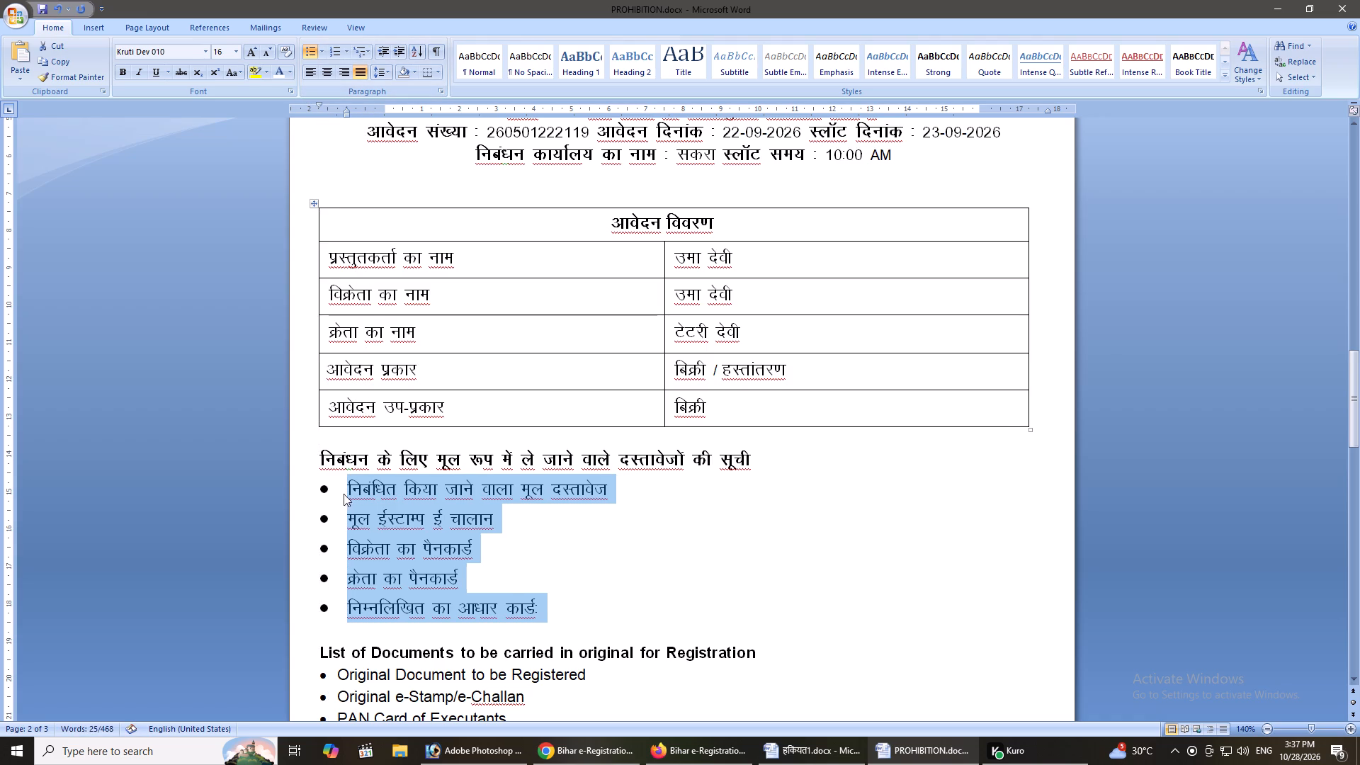
{"action": "left_click", "coordinate": [339, 532]}
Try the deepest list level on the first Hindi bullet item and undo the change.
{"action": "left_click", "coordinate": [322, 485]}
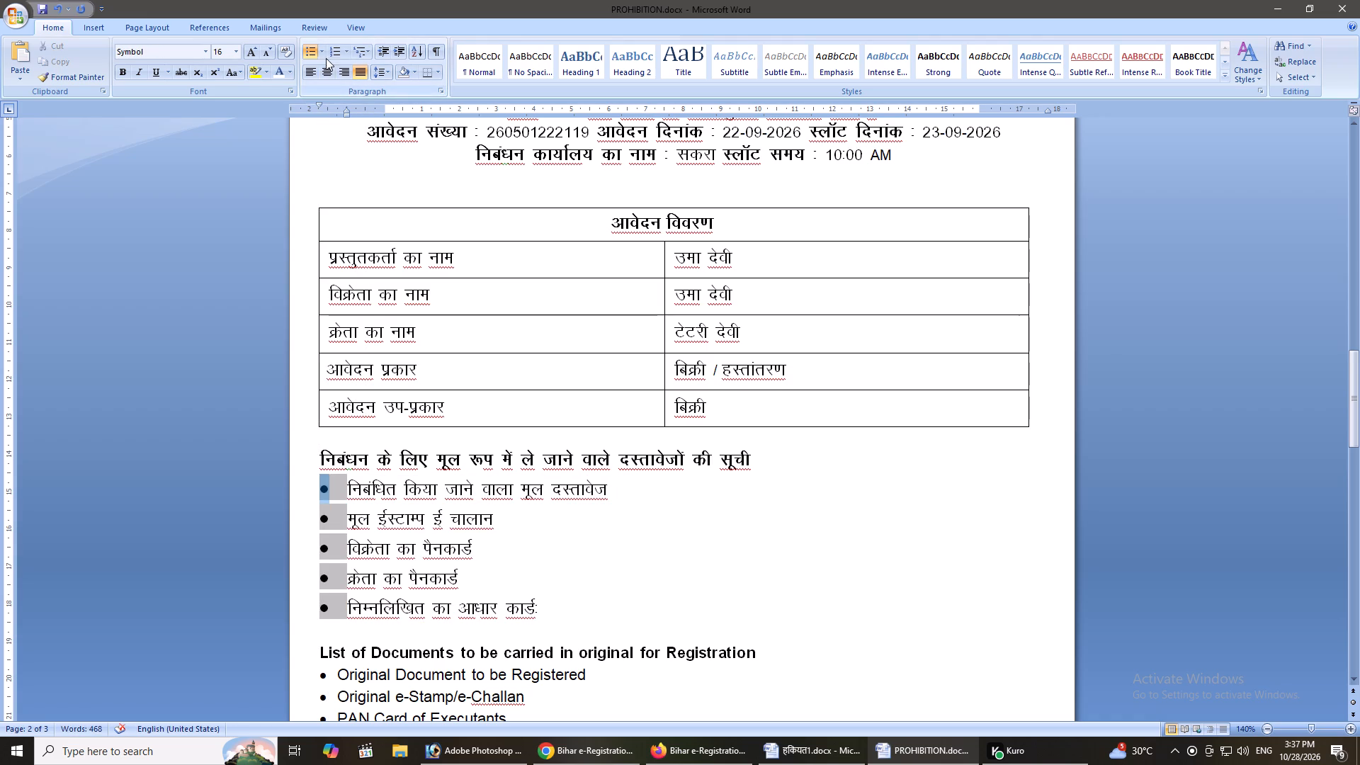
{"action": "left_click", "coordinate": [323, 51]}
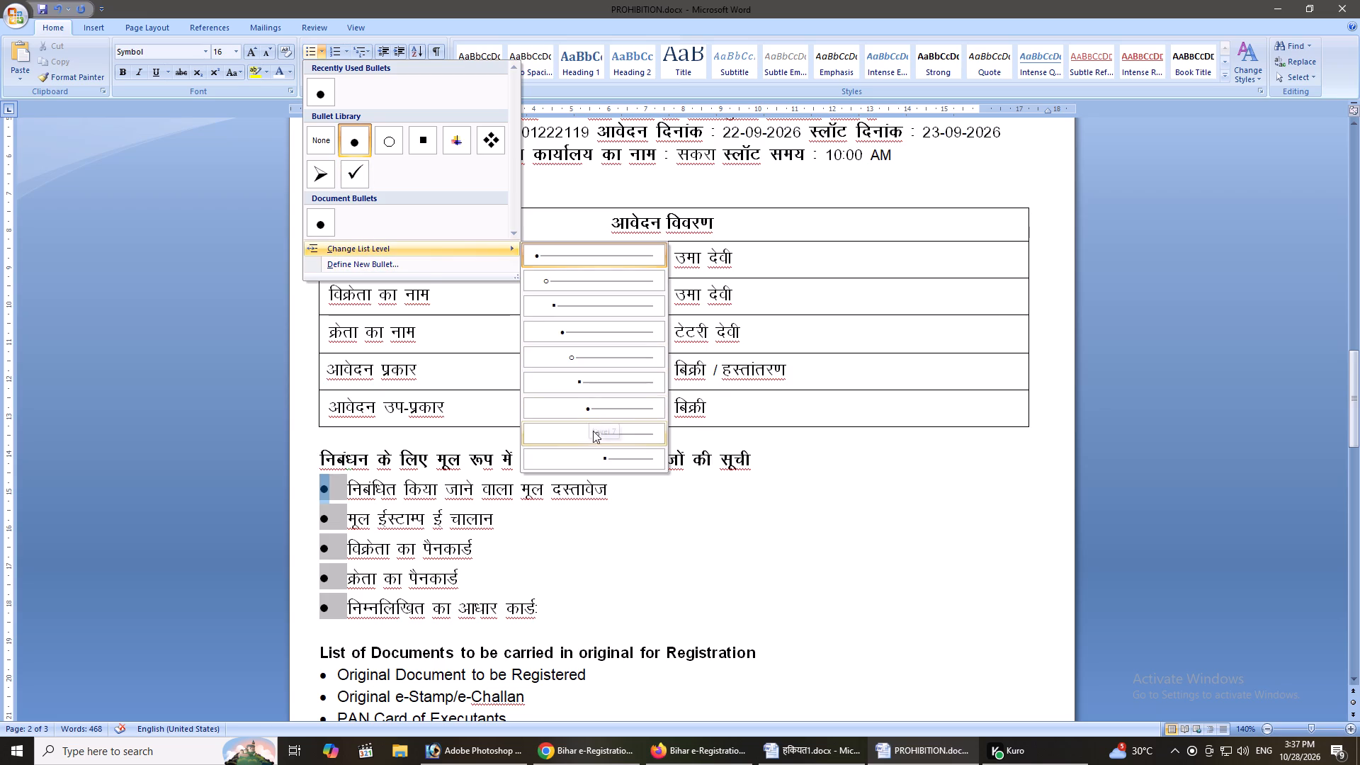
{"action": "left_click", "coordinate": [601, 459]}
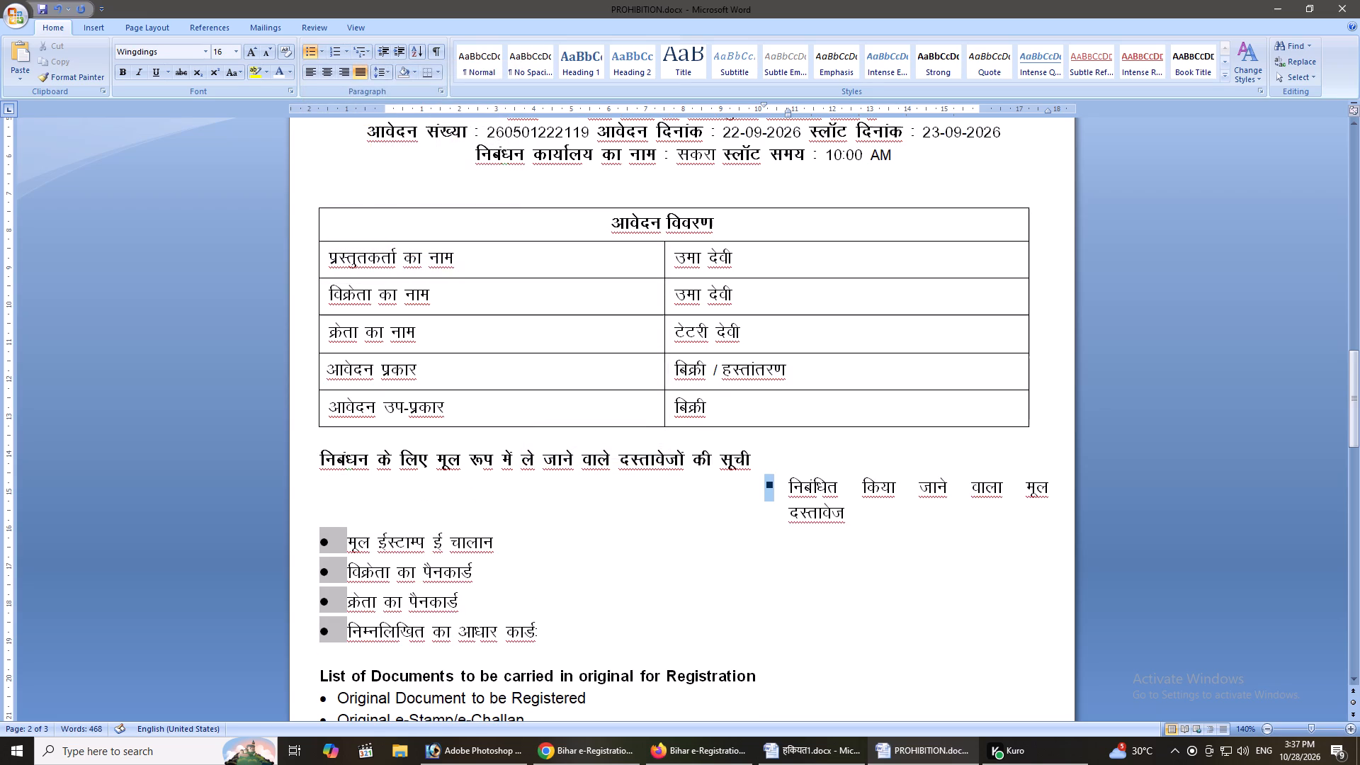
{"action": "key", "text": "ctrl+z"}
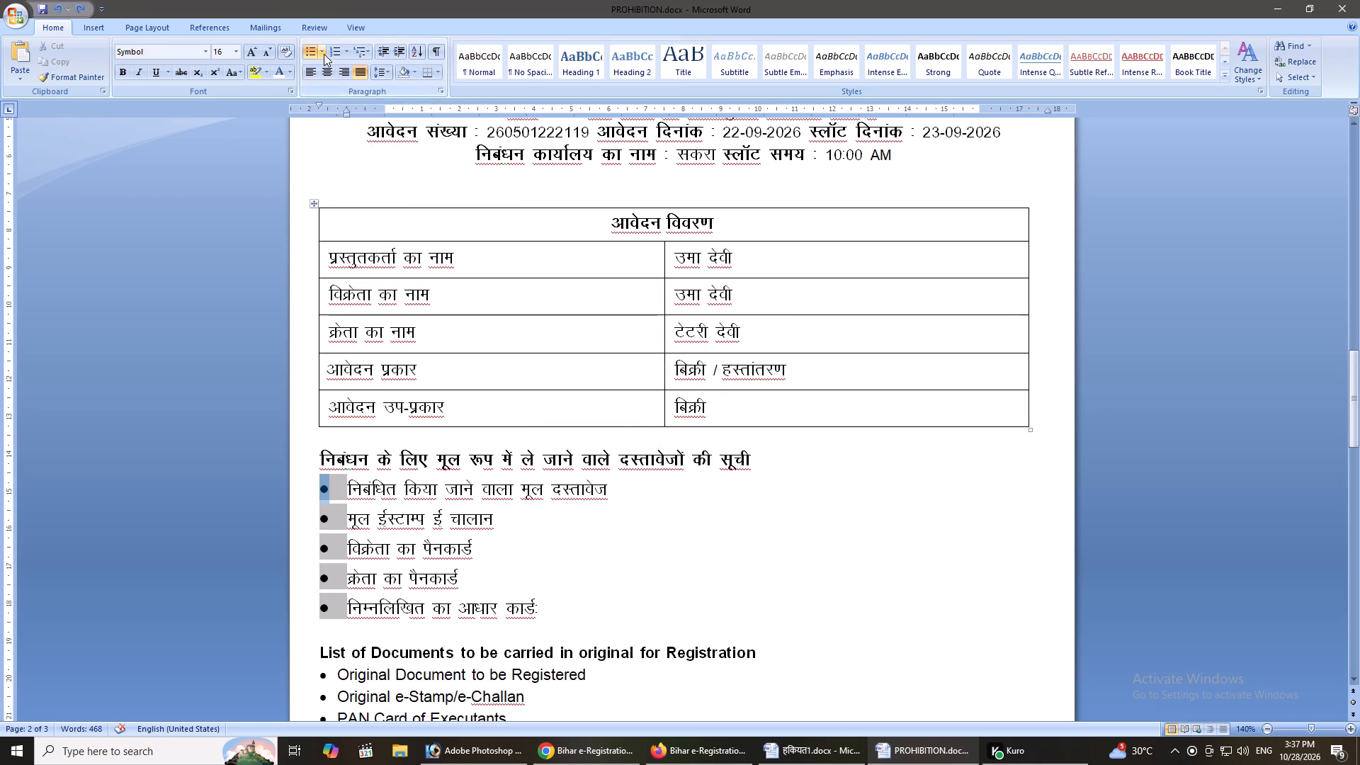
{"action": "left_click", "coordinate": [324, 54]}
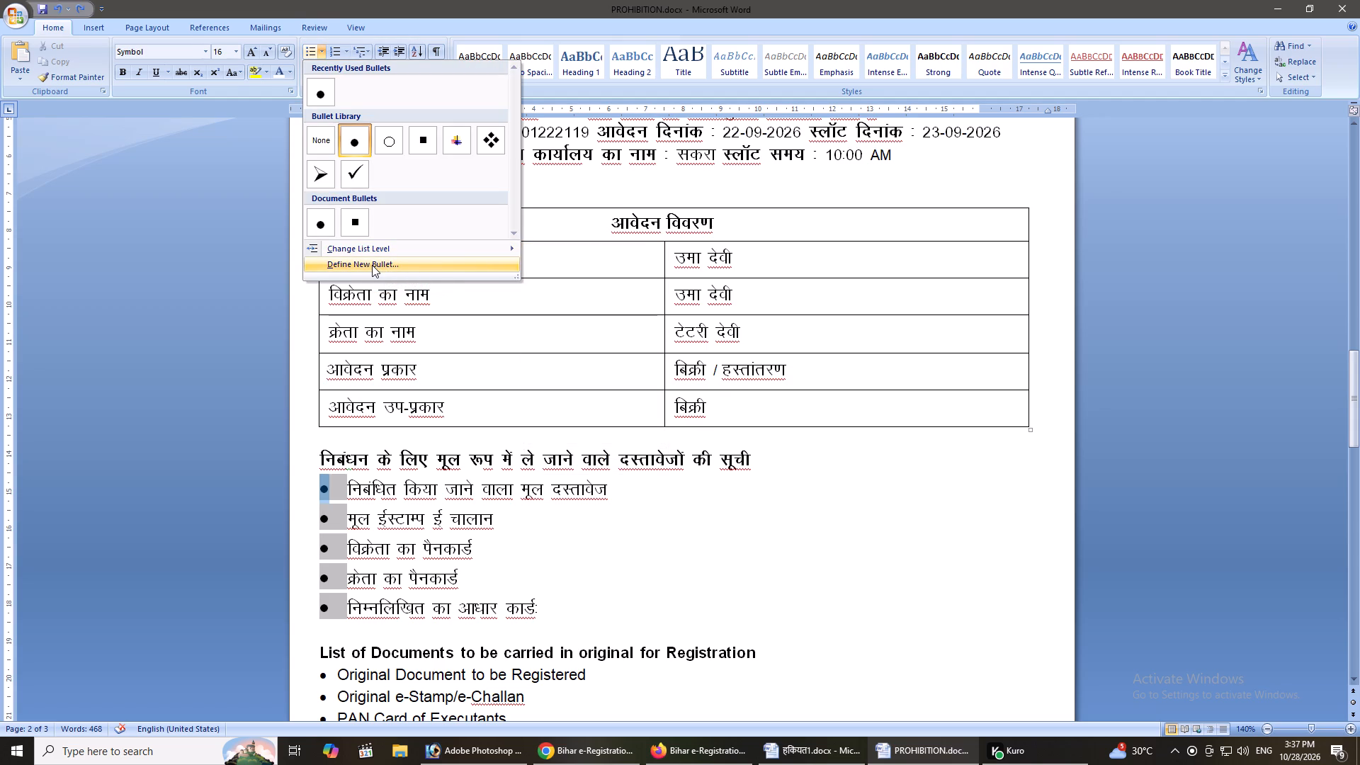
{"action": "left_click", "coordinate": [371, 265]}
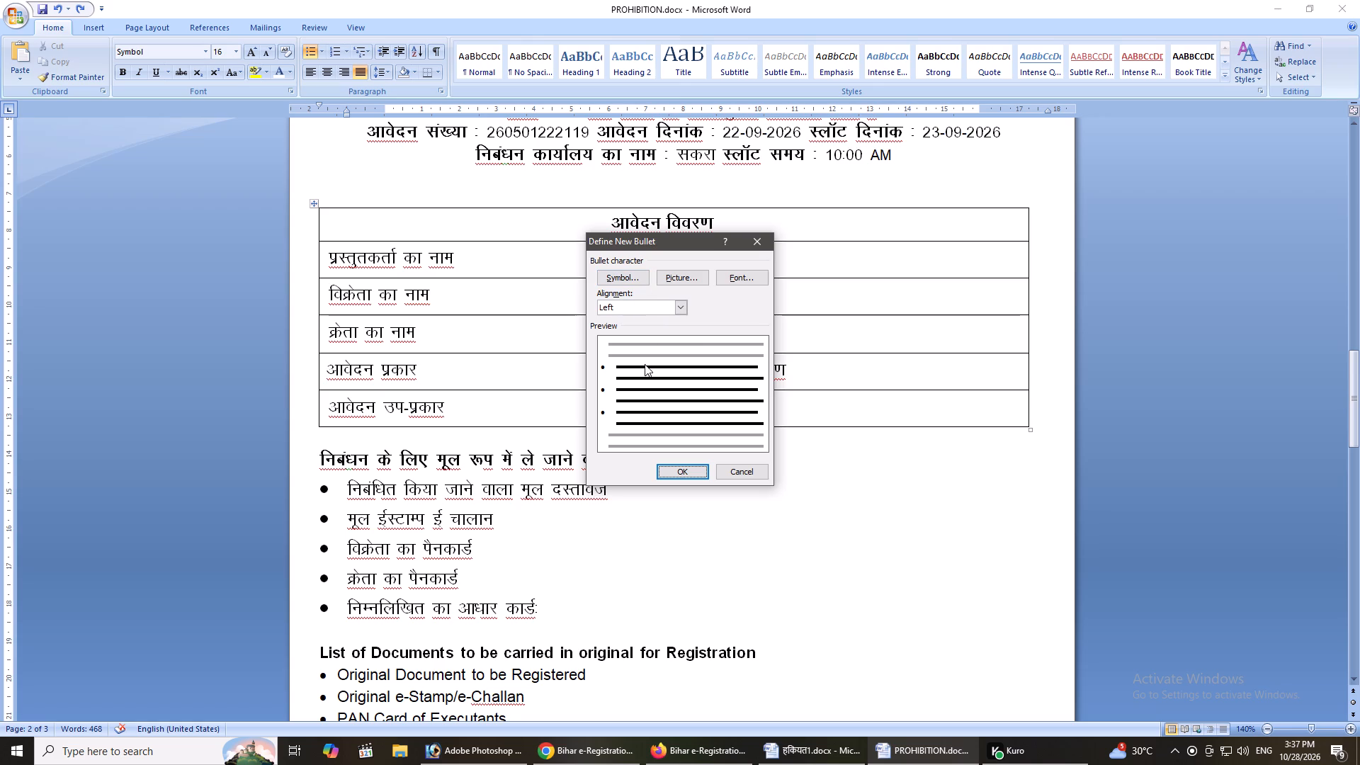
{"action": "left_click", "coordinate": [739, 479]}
Shrink only the Hindi list's bullet symbols to just below 10 pt.
{"action": "left_click", "coordinate": [331, 499]}
{"action": "double_click", "coordinate": [324, 487]}
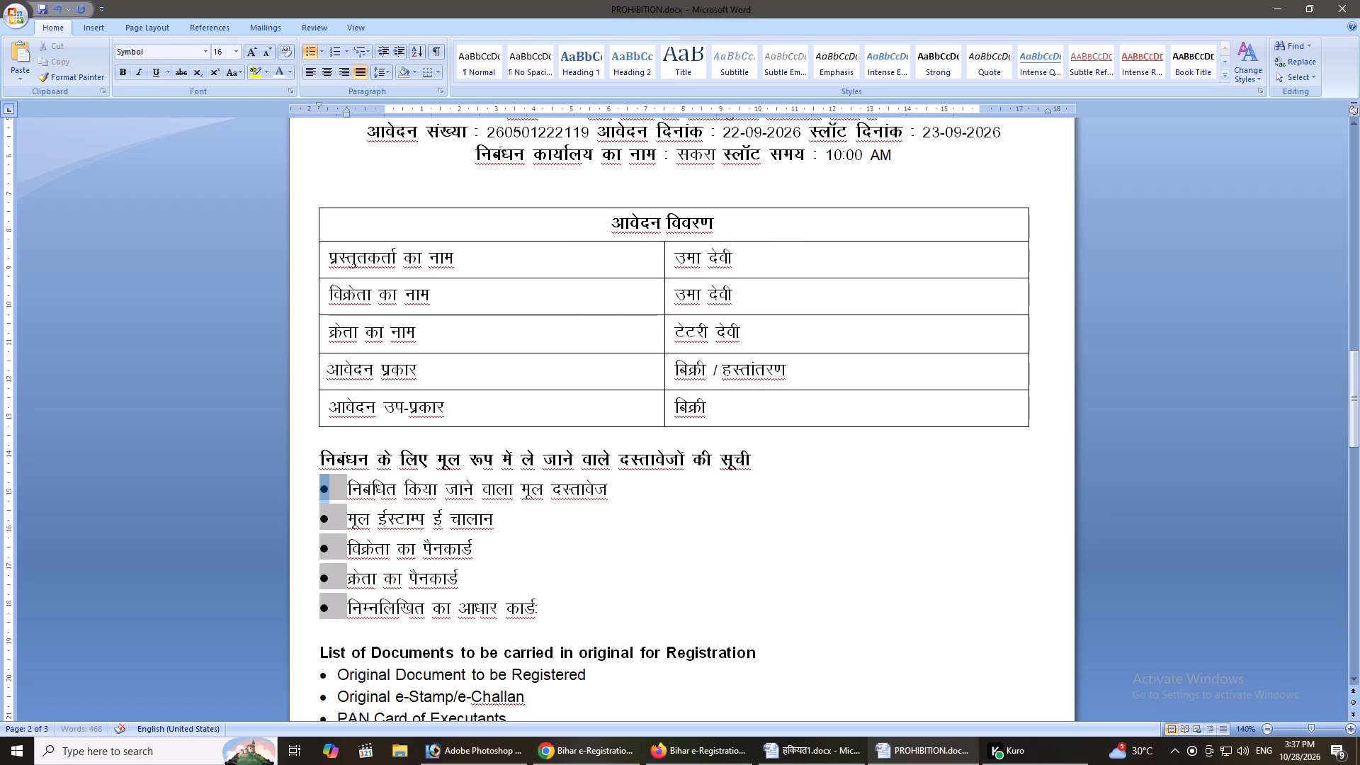
{"action": "key", "text": "ctrl+bracketleft"}
{"action": "key", "text": "ctrl+bracketleft"}
{"action": "key", "text": "ctrl+bracketleft"}
{"action": "key", "text": "ctrl+bracketleft"}
{"action": "key", "text": "ctrl+bracketleft"}
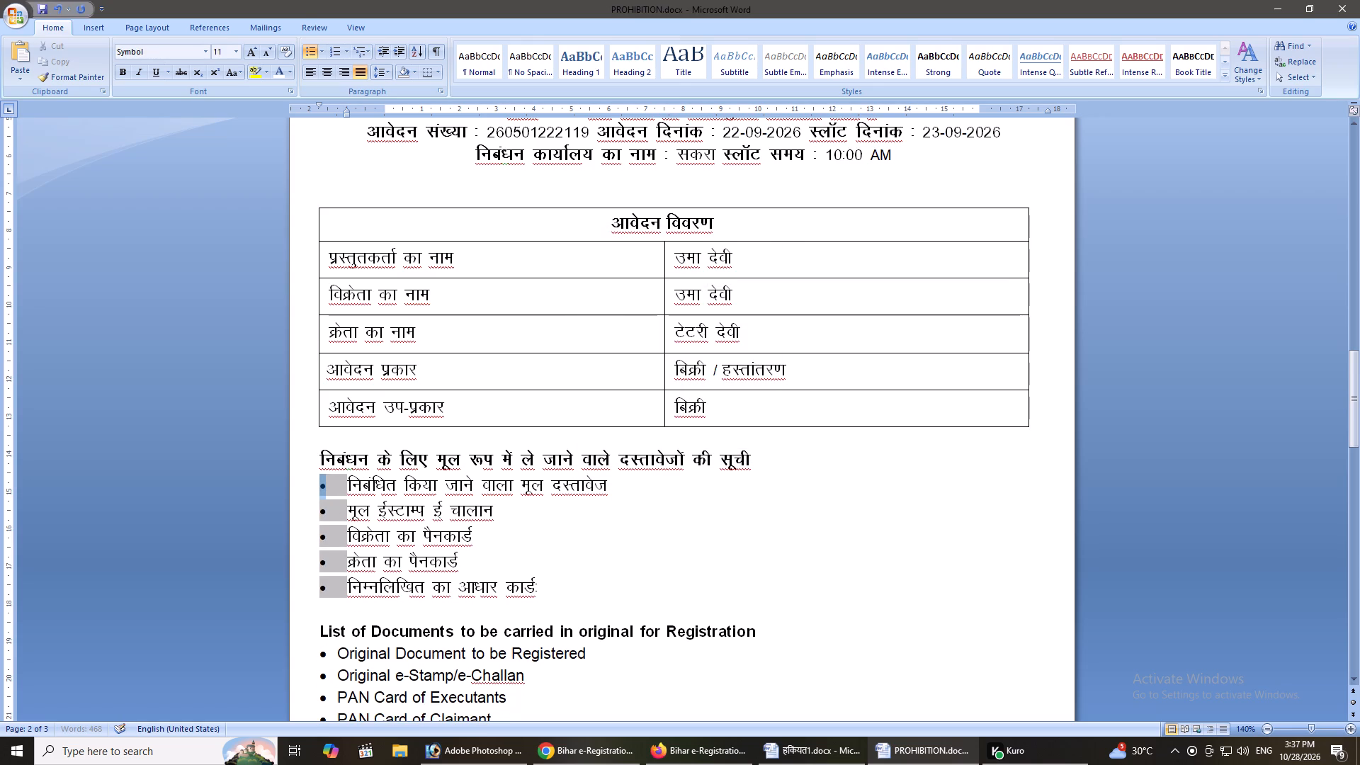
{"action": "key", "text": "ctrl+bracketleft"}
{"action": "key", "text": "ctrl+bracketleft"}
{"action": "key", "text": "ctrl+bracketright"}
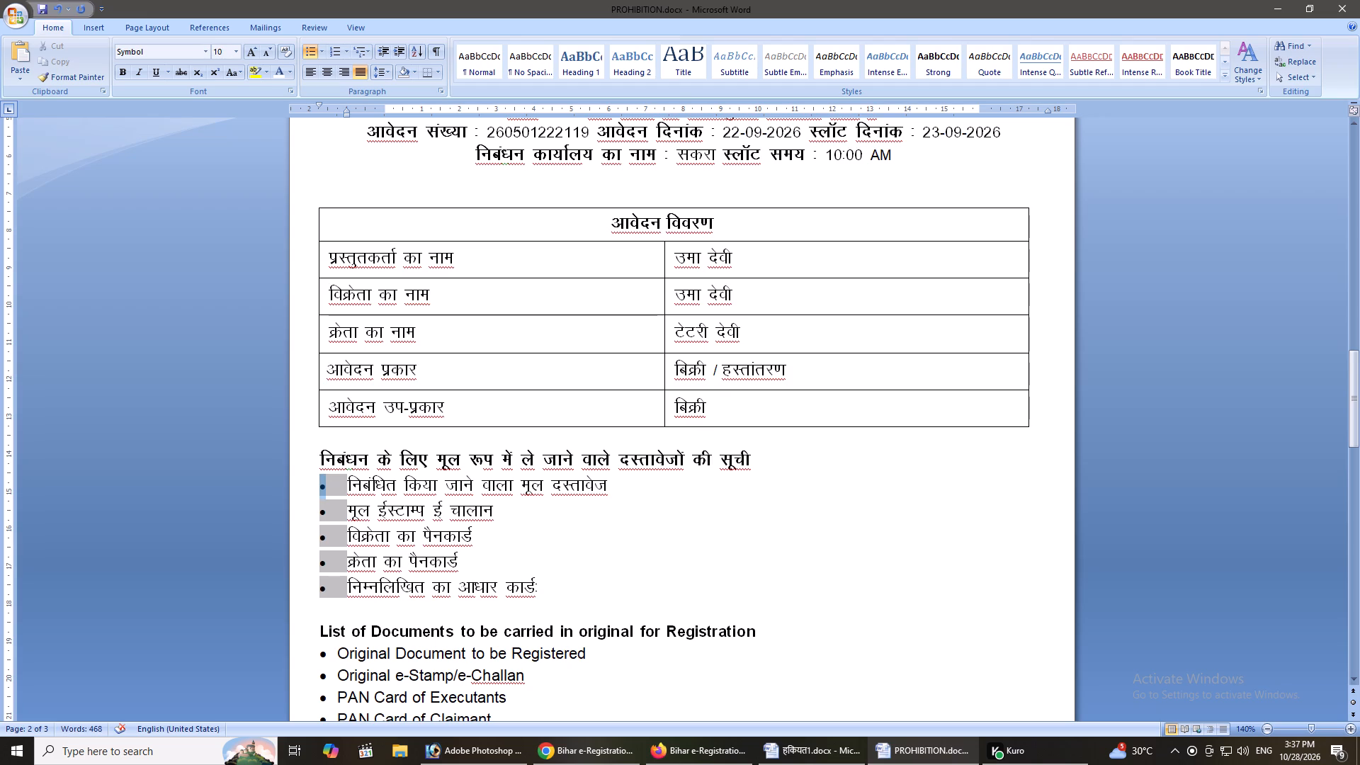
{"action": "key", "text": "ctrl+bracketleft"}
{"action": "left_click", "coordinate": [597, 515]}
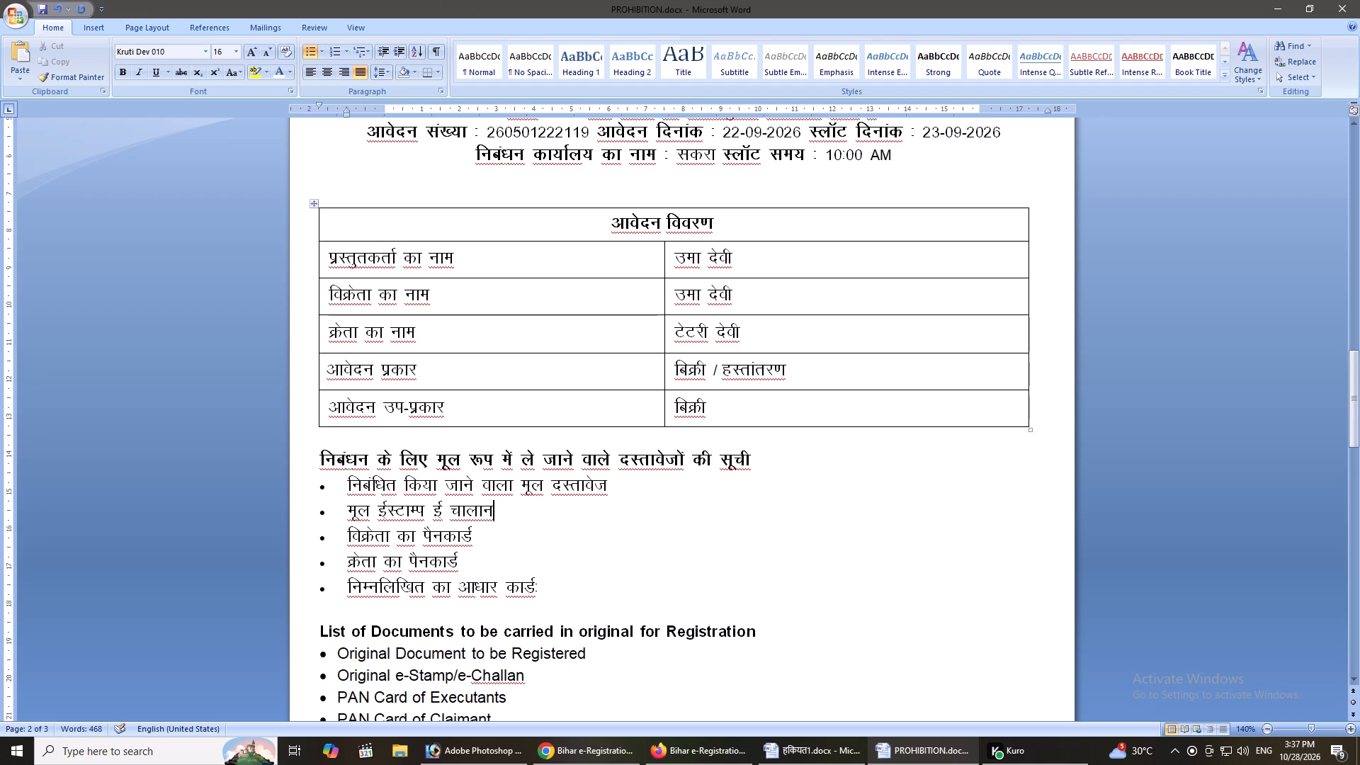
Delete the English document list, from its heading and bulleted items through the numbered Executants, Claimant and Witnesses entries.
{"action": "scroll", "coordinate": [724, 443], "scroll_direction": "down", "scroll_amount": 1}
{"action": "scroll", "coordinate": [485, 593], "scroll_direction": "down", "scroll_amount": 2}
{"action": "left_click_drag", "start_coordinate": [553, 597], "coordinate": [552, 597]}
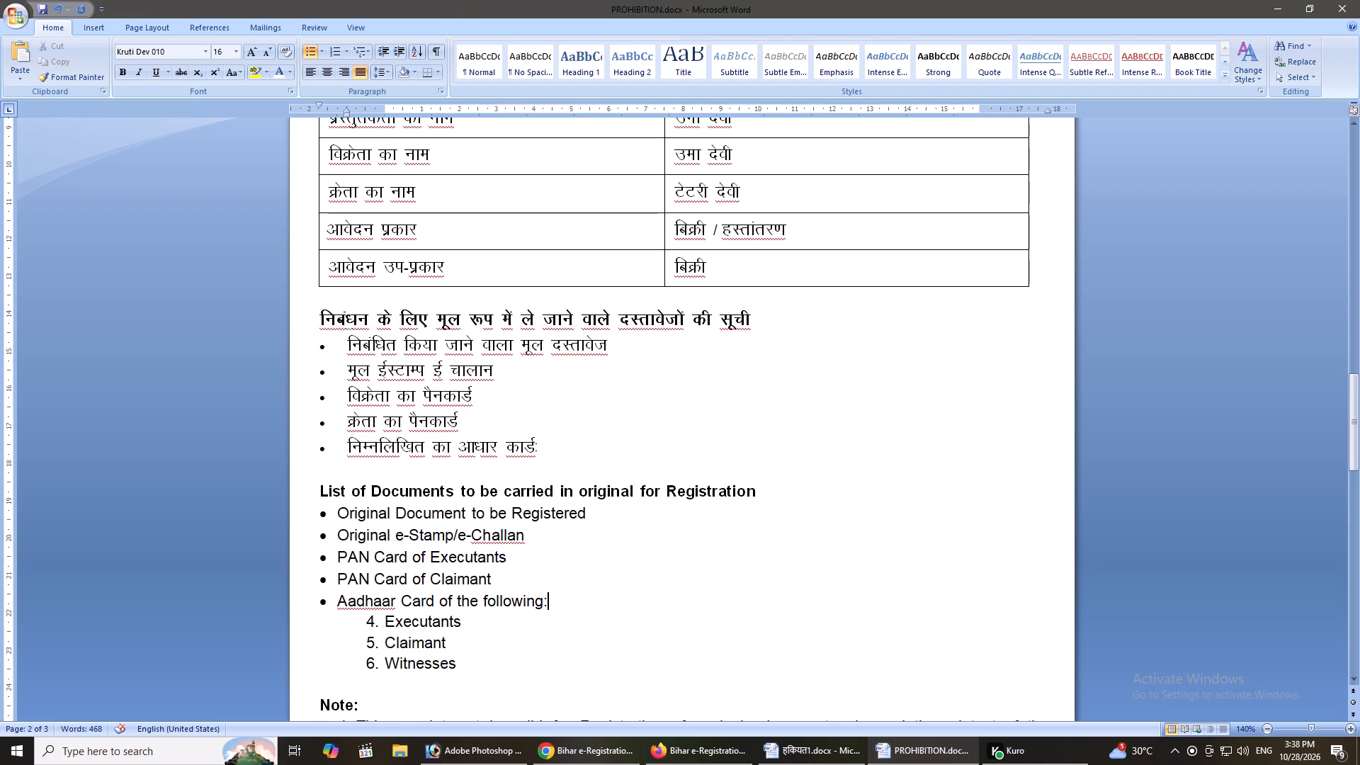
{"action": "left_click_drag", "start_coordinate": [552, 597], "coordinate": [324, 485]}
{"action": "key", "text": "BackSpace"}
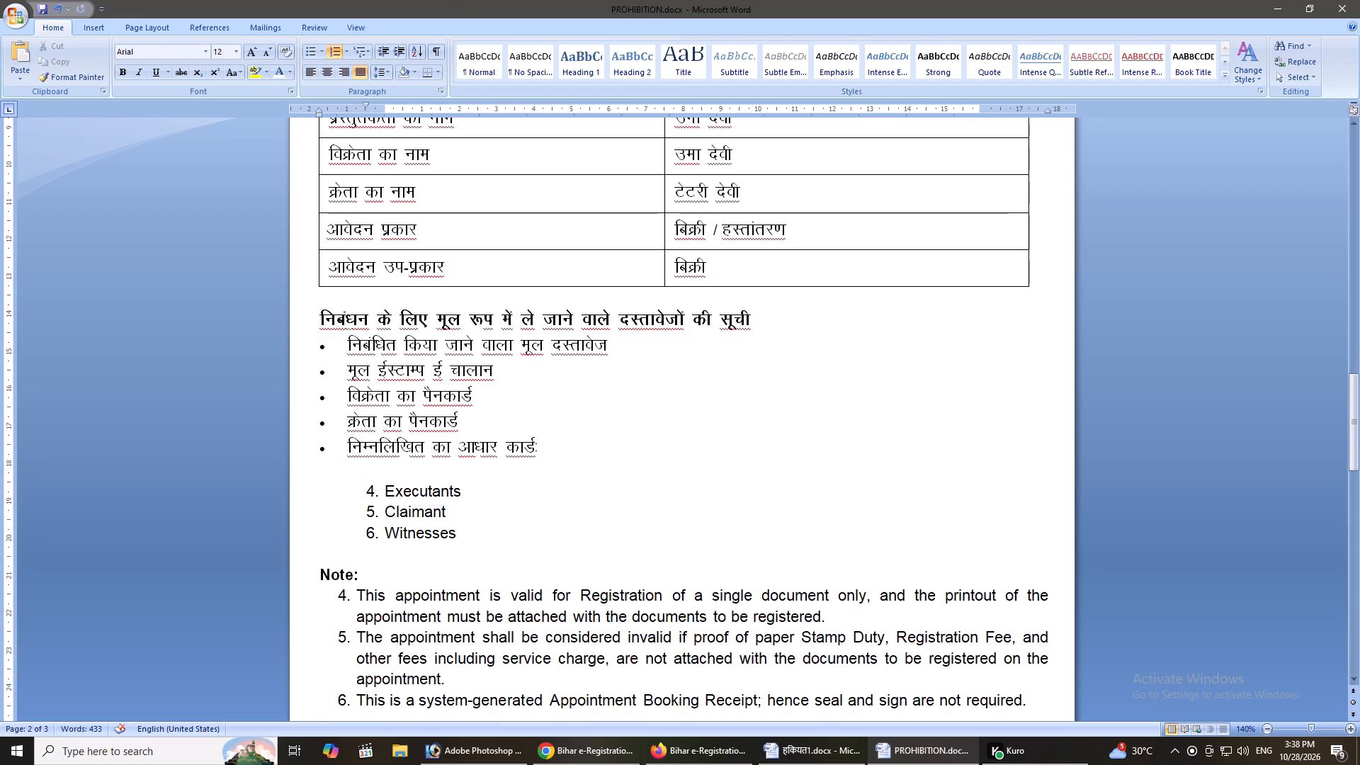
{"action": "left_click_drag", "start_coordinate": [463, 538], "coordinate": [345, 505]}
{"action": "key", "text": "BackSpace"}
{"action": "left_click_drag", "start_coordinate": [509, 500], "coordinate": [360, 492]}
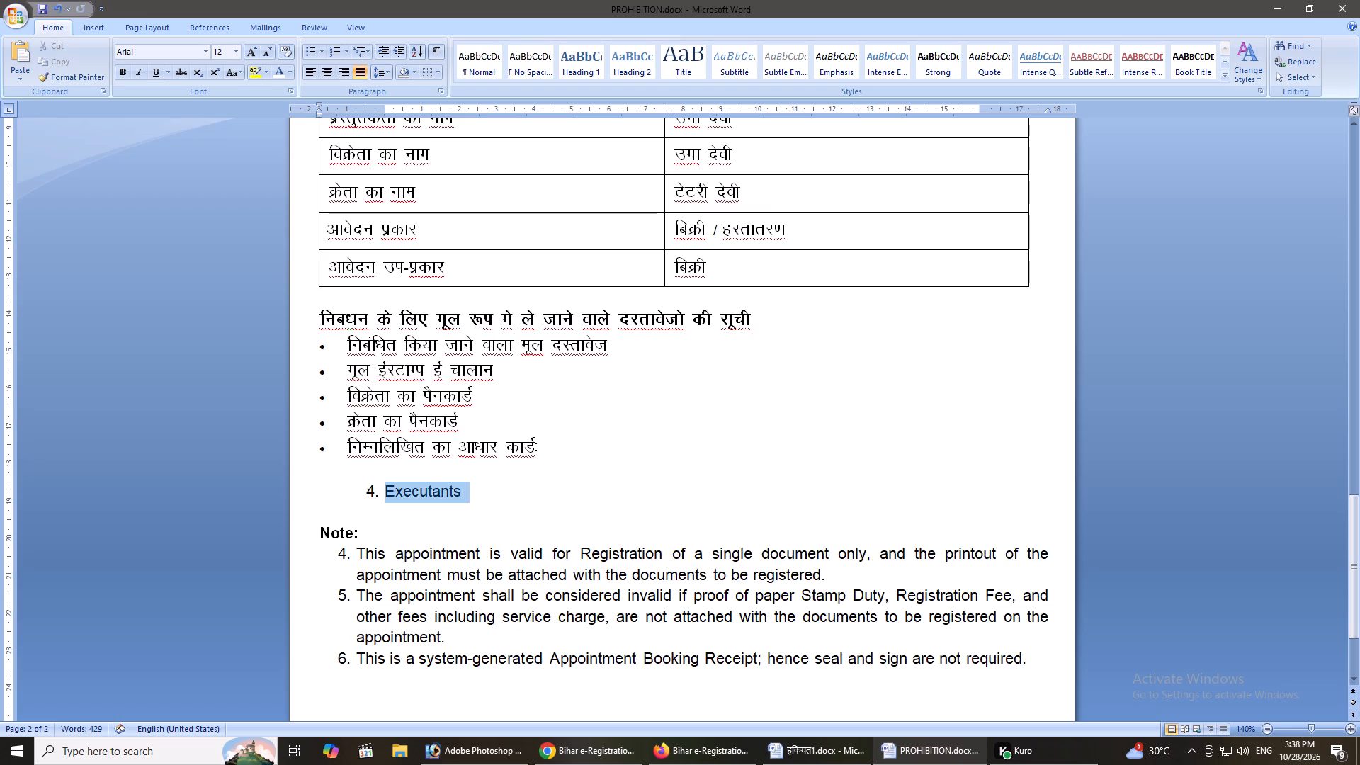
{"action": "key", "text": "BackSpace"}
Start a numbered sub-list at 1 directly below निम्नलिखित का आधार कार्ड:.
{"action": "left_click", "coordinate": [363, 476]}
{"action": "key", "text": "Return"}
{"action": "left_click", "coordinate": [363, 470]}
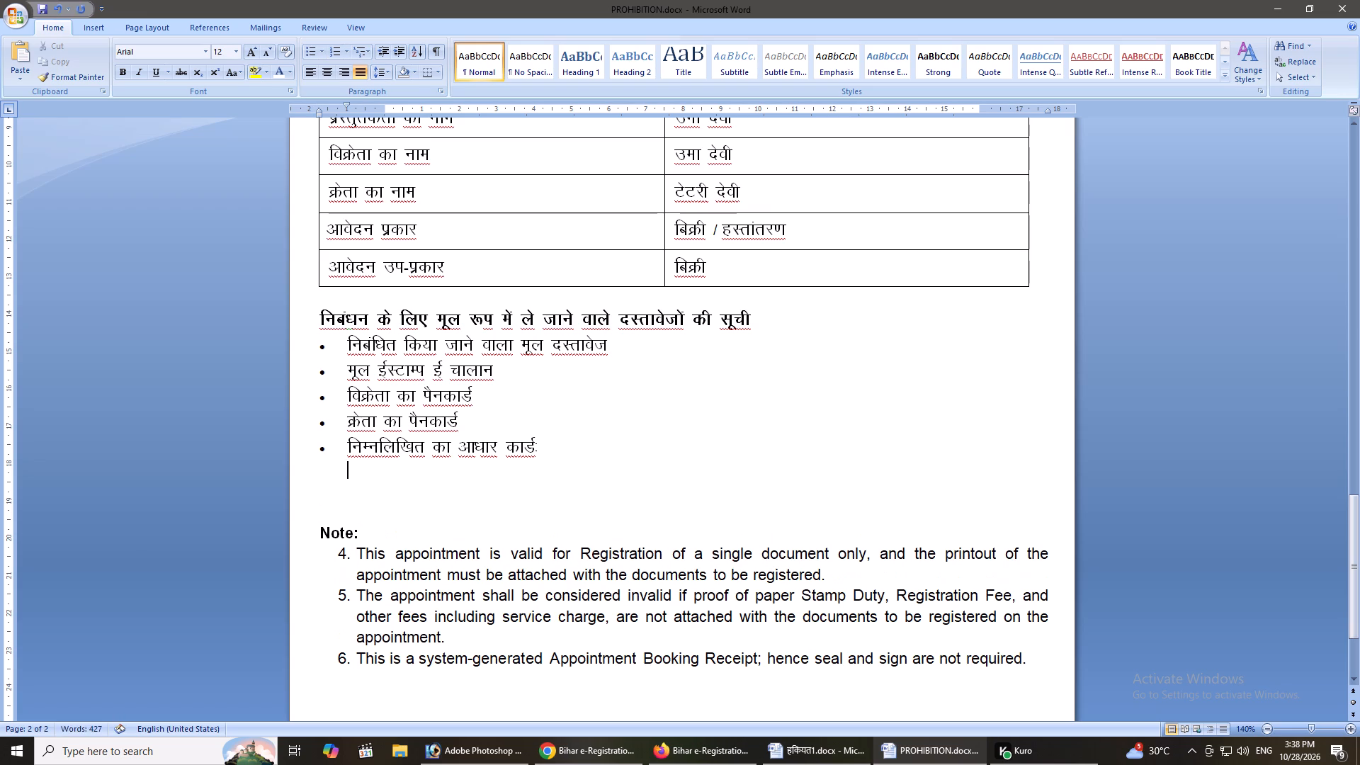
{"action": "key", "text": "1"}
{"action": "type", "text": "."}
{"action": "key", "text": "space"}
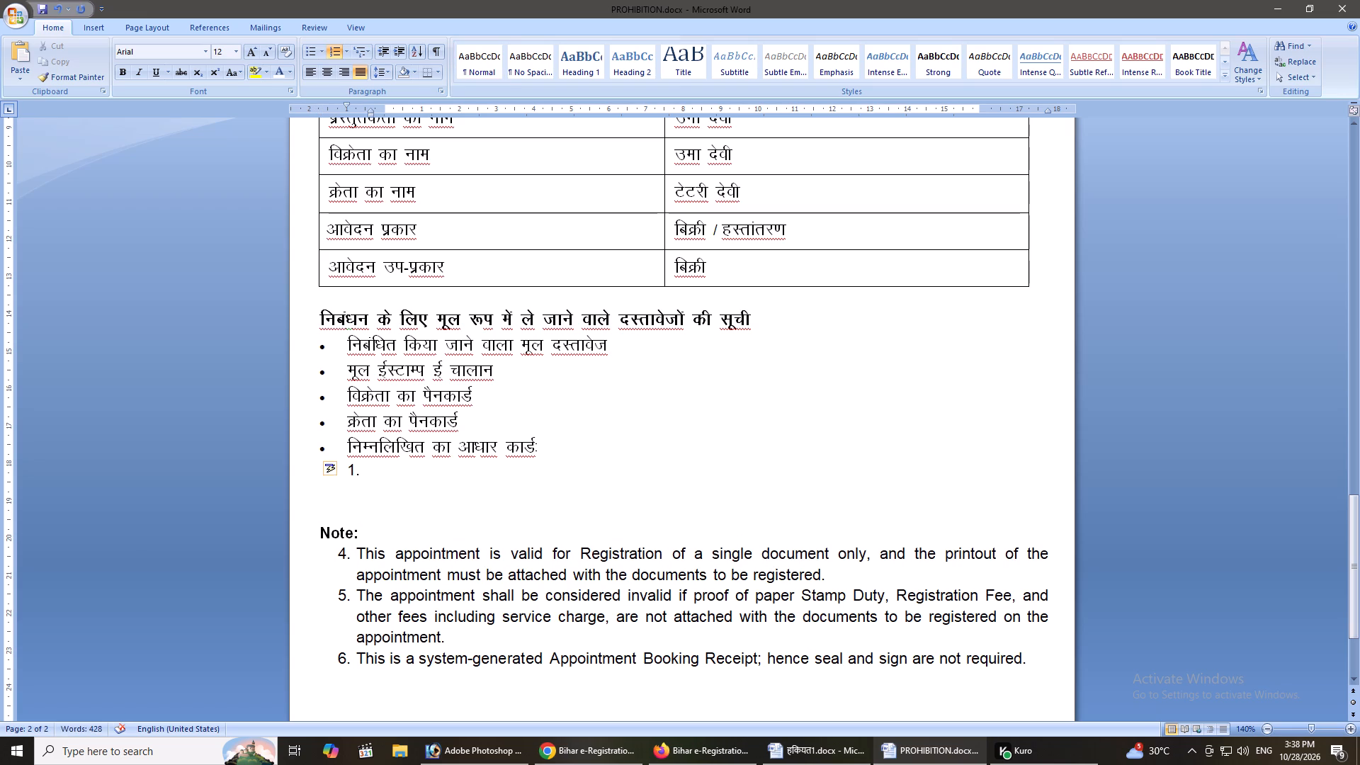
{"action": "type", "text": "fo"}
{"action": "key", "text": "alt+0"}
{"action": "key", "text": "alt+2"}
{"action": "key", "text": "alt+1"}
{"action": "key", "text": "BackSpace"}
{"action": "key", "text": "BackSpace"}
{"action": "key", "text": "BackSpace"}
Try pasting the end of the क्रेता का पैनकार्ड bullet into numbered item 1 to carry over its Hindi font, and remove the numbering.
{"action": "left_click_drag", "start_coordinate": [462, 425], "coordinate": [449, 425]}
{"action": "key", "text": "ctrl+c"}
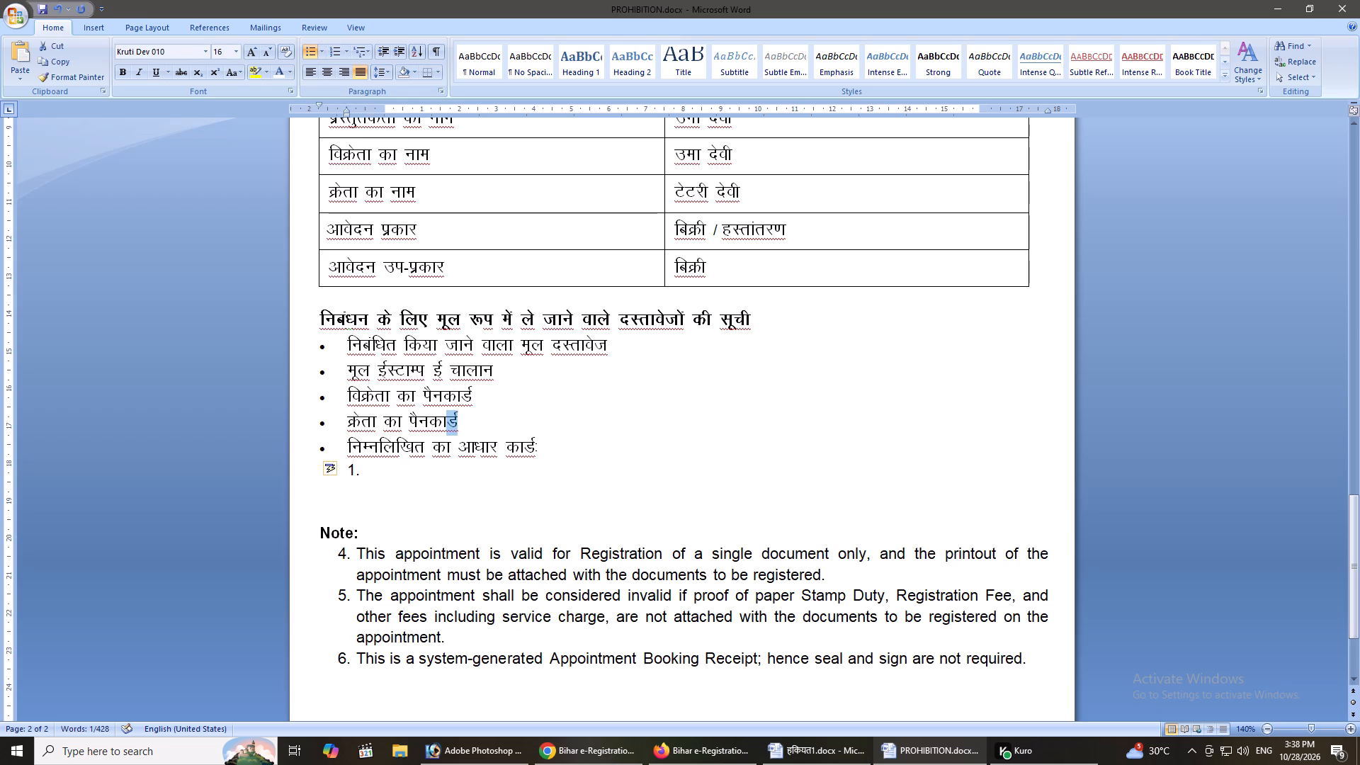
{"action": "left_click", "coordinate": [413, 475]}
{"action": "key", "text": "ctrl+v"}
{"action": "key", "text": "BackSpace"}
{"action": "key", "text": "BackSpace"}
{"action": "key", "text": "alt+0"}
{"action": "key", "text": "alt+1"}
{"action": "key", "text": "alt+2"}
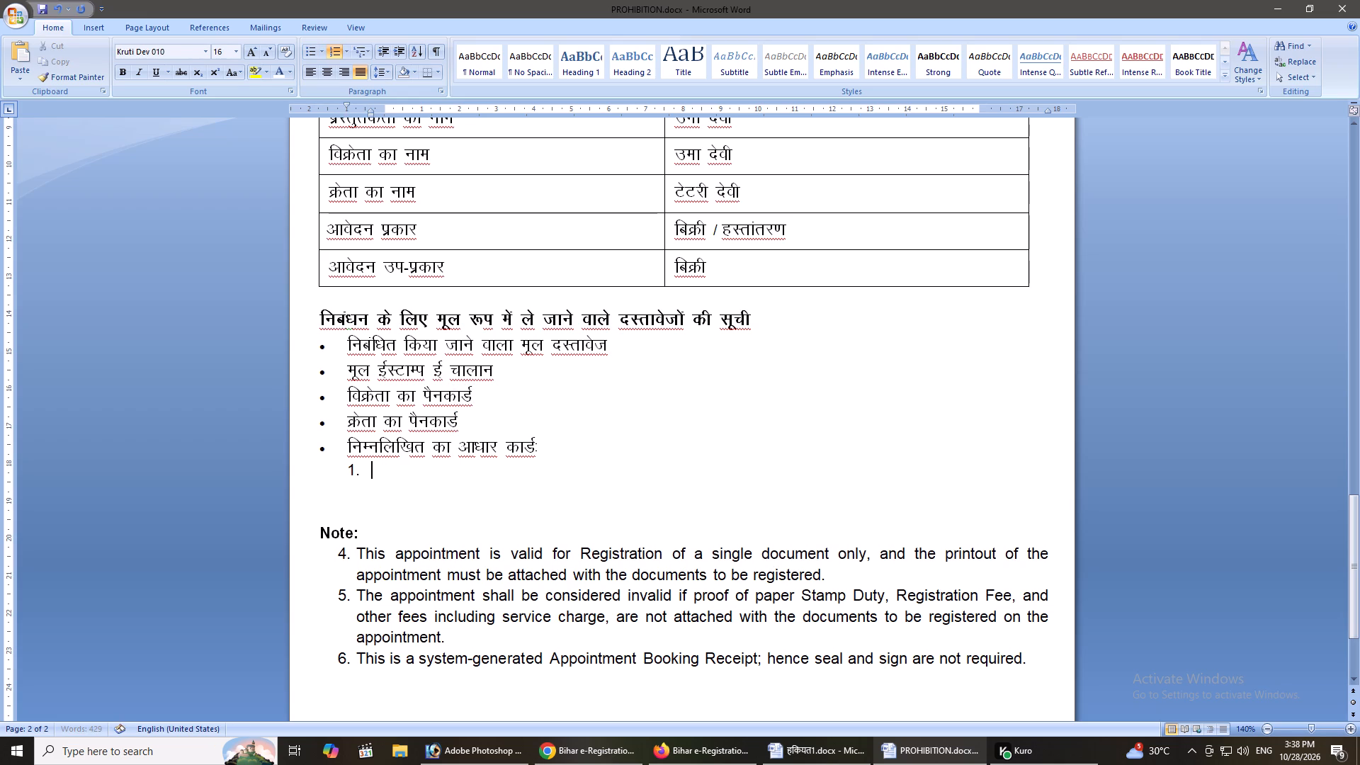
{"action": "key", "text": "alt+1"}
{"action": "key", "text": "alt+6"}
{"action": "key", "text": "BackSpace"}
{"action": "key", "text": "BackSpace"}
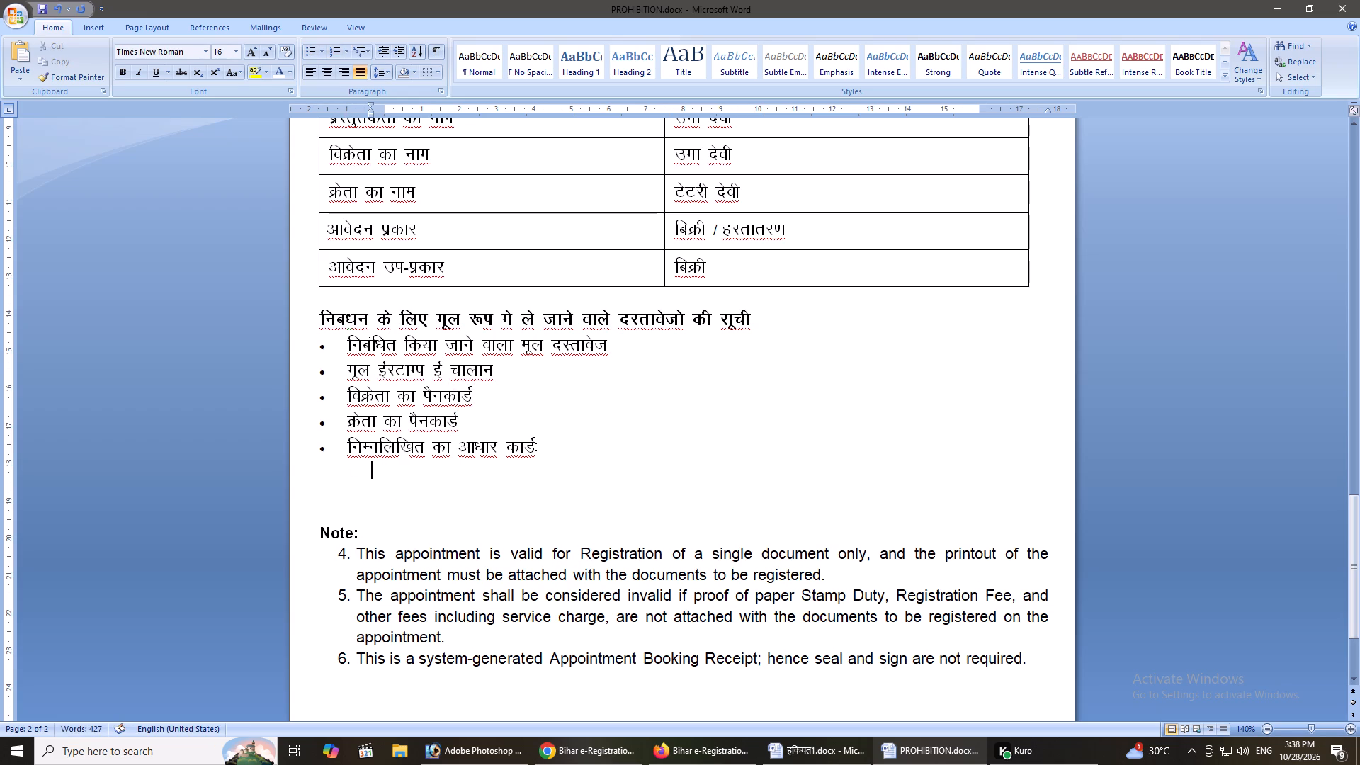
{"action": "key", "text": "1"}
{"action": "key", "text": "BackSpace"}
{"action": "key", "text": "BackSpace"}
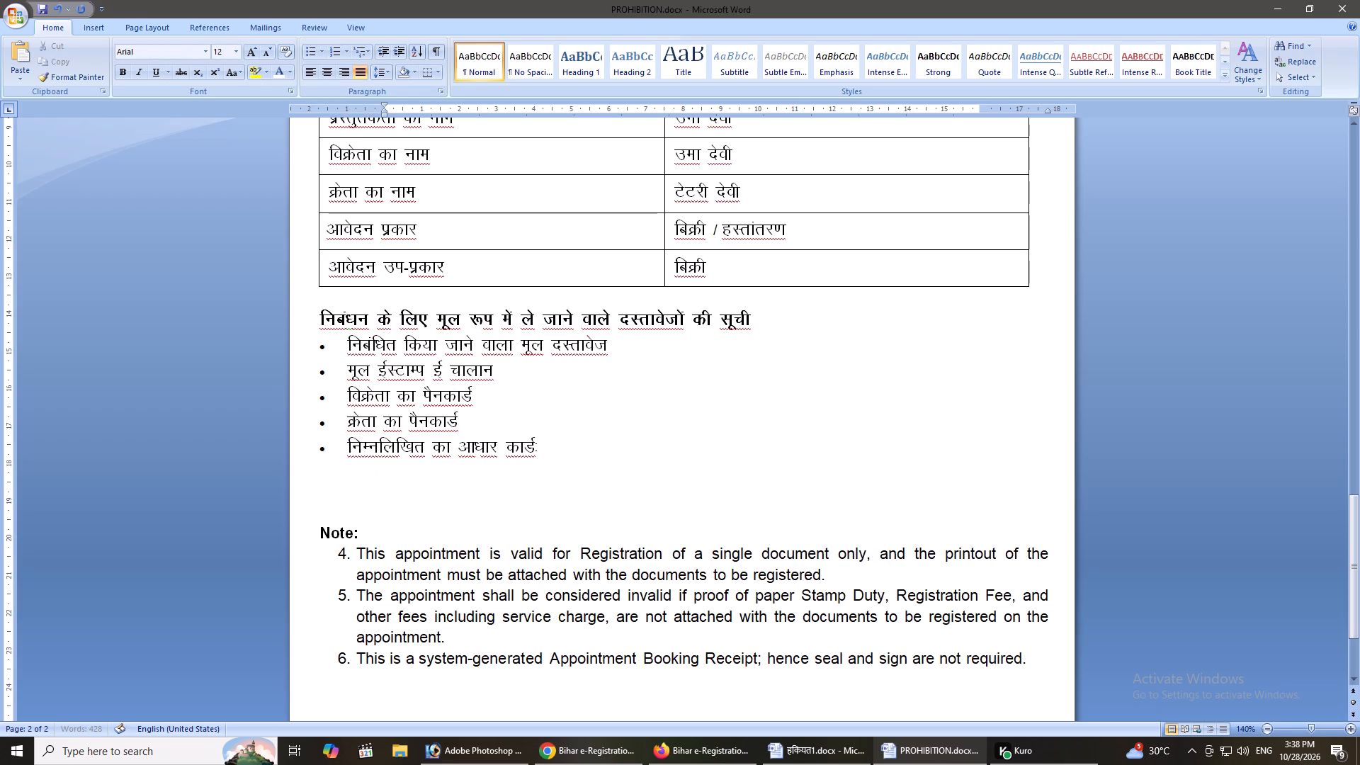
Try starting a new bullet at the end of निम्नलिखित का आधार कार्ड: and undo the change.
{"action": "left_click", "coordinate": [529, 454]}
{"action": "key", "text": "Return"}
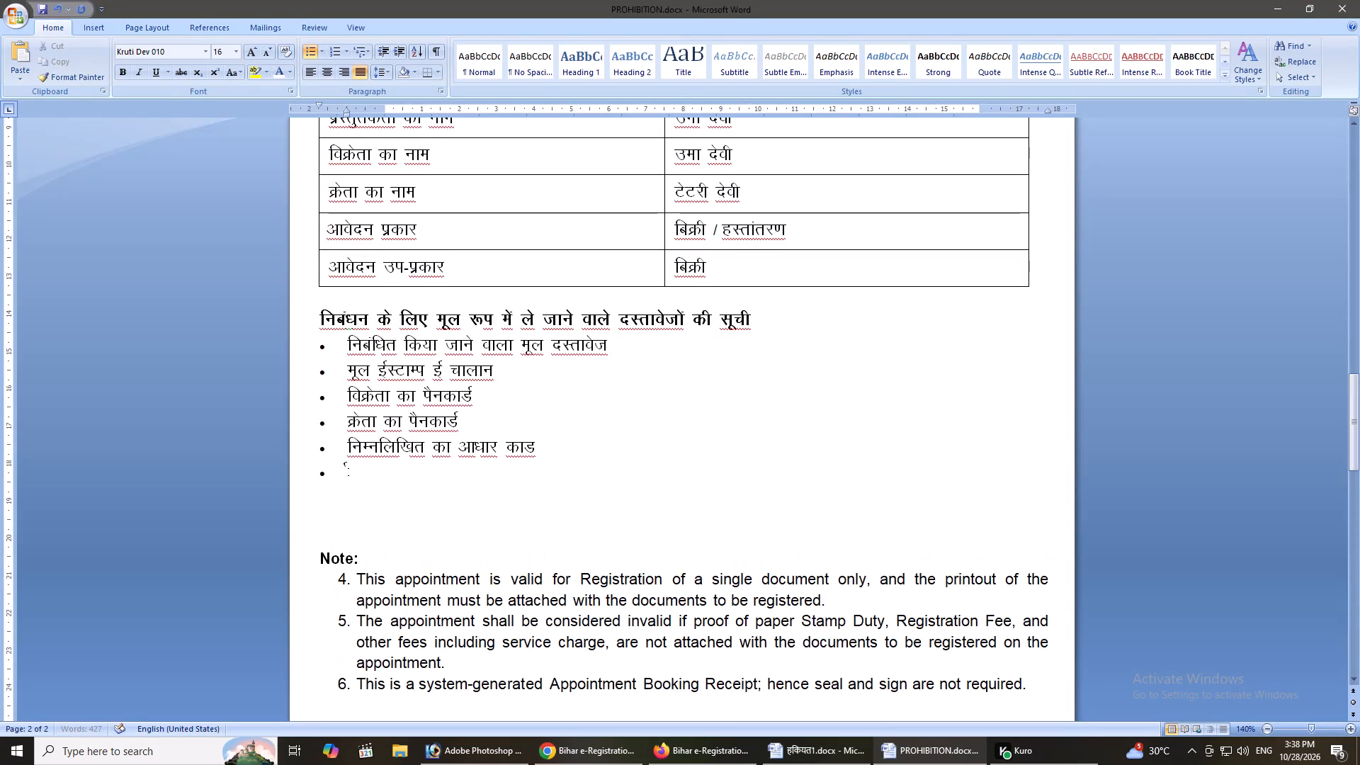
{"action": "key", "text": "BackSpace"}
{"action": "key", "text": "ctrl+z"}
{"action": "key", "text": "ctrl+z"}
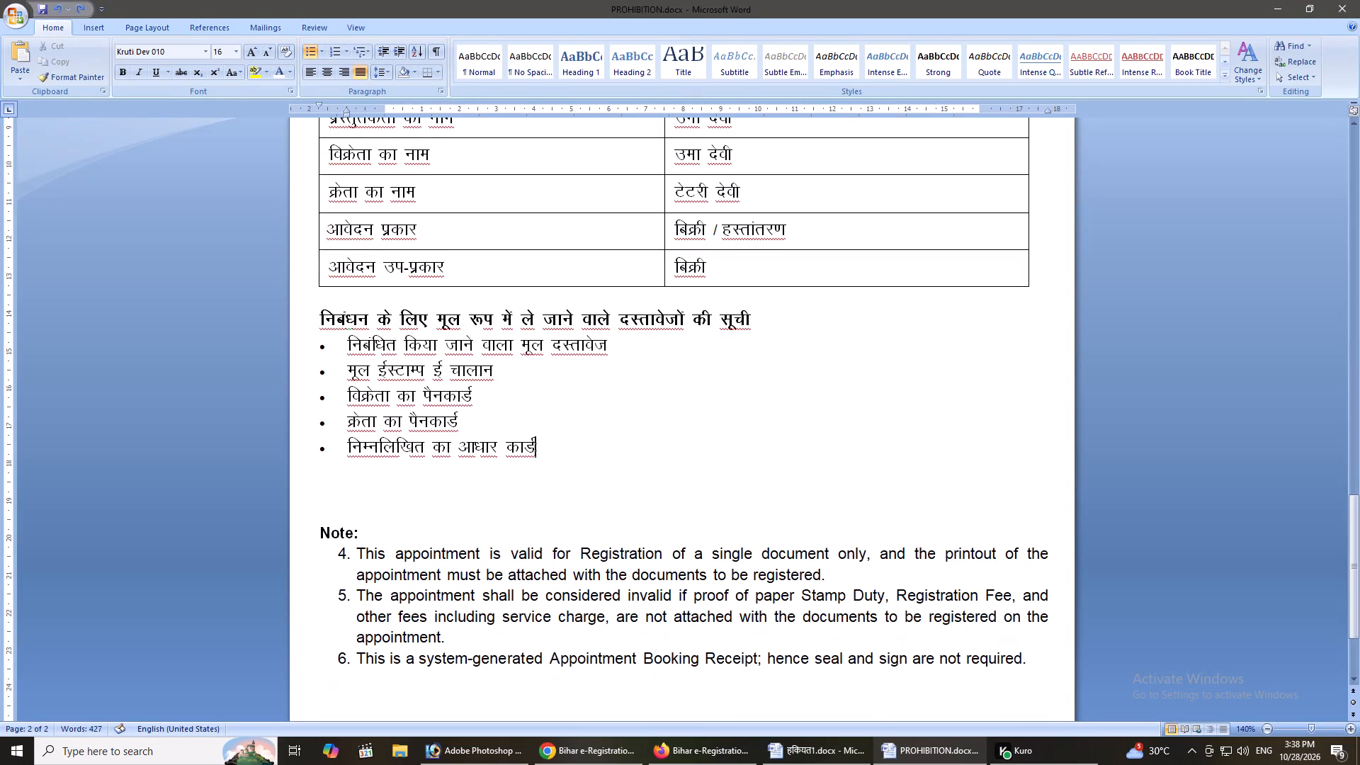
Restart a numbered sub-list at 1 on the empty line below निम्नलिखित का आधार कार्ड:.
{"action": "key", "text": "Down"}
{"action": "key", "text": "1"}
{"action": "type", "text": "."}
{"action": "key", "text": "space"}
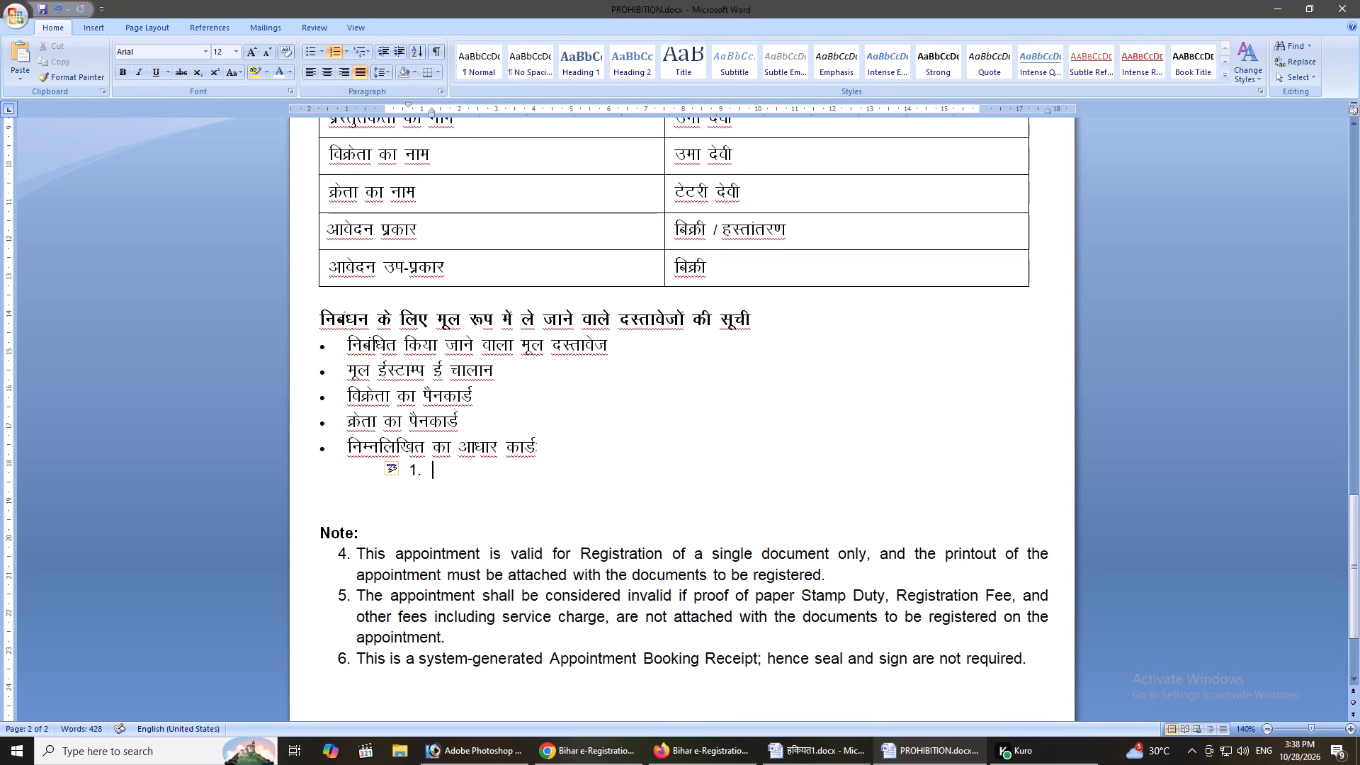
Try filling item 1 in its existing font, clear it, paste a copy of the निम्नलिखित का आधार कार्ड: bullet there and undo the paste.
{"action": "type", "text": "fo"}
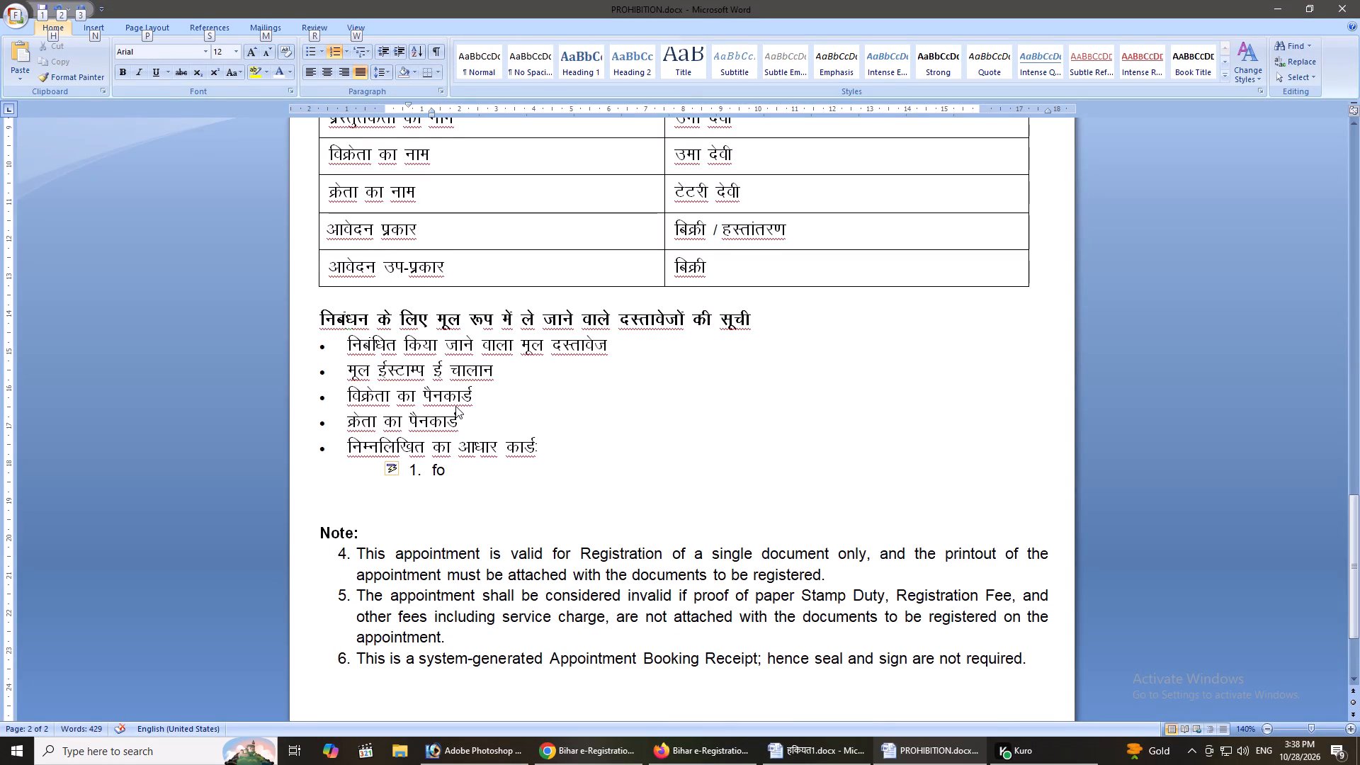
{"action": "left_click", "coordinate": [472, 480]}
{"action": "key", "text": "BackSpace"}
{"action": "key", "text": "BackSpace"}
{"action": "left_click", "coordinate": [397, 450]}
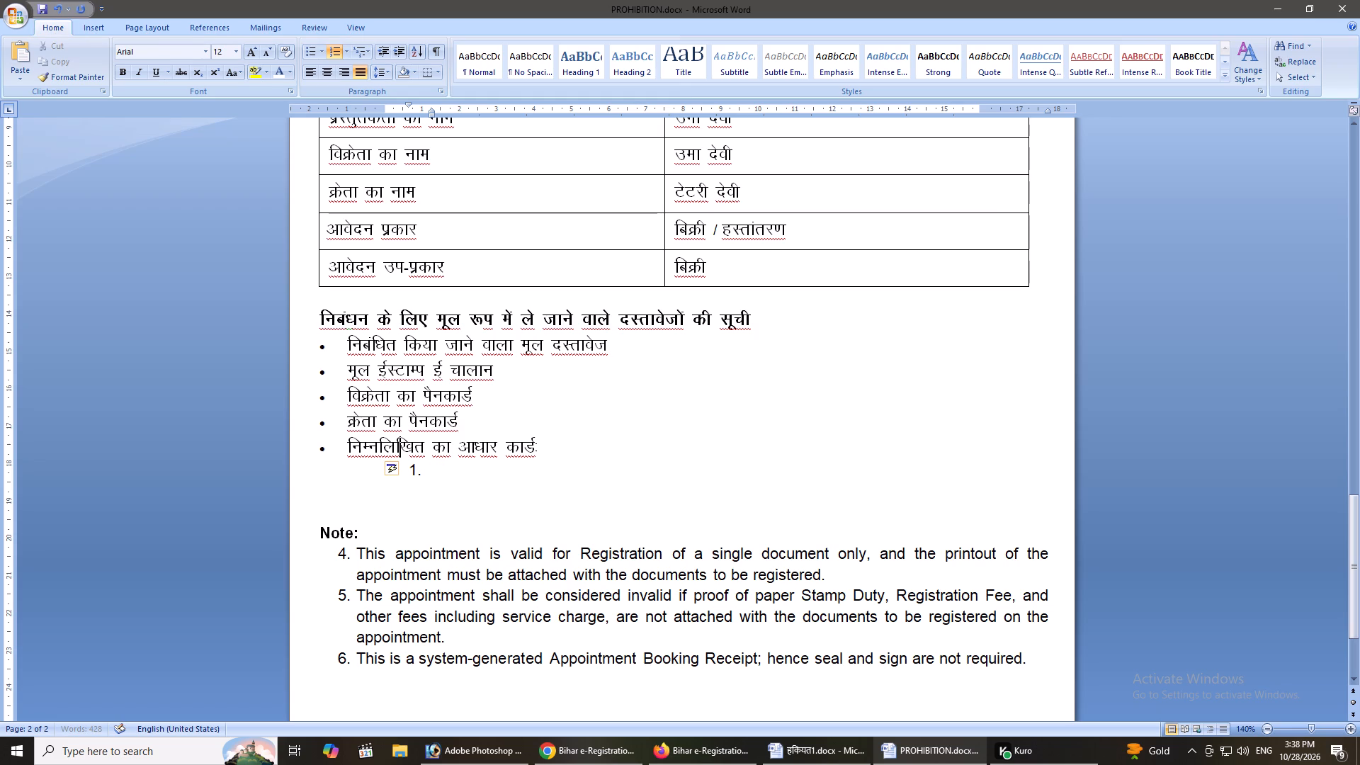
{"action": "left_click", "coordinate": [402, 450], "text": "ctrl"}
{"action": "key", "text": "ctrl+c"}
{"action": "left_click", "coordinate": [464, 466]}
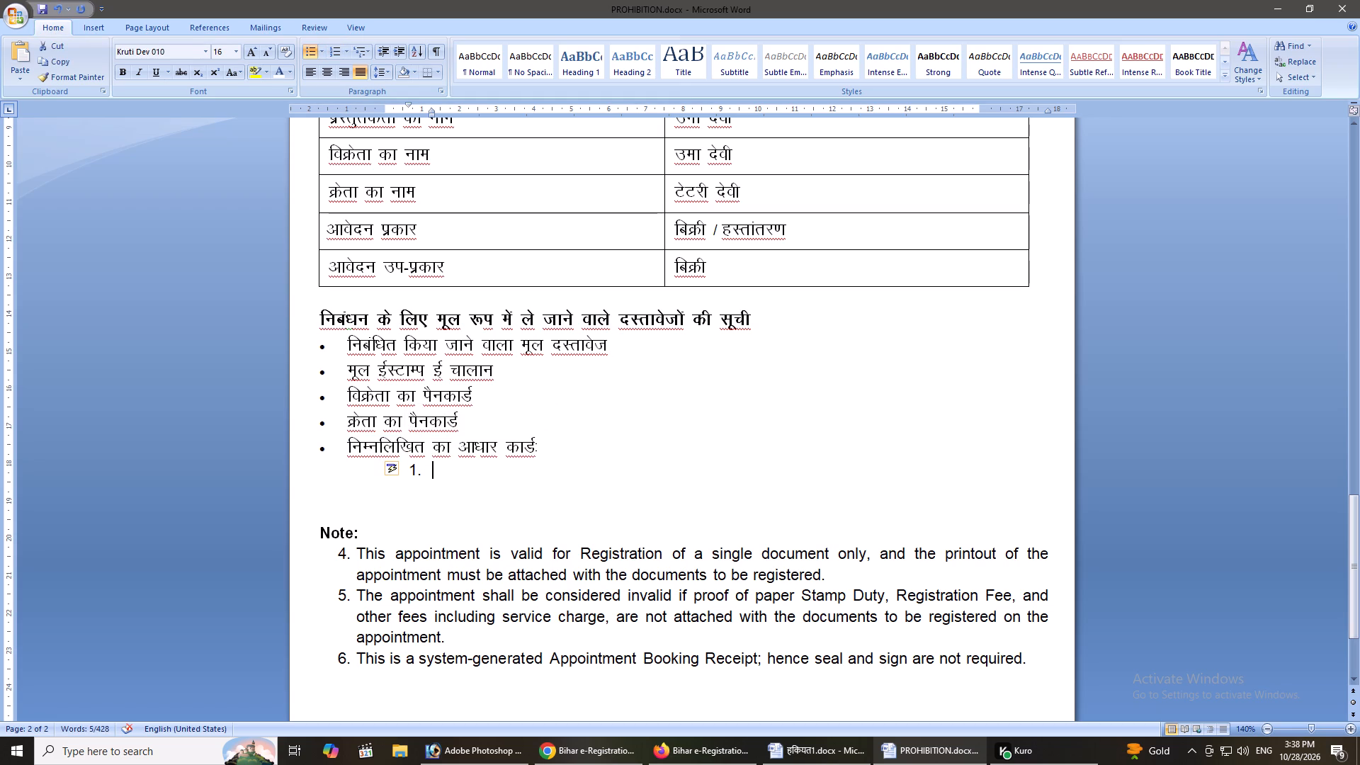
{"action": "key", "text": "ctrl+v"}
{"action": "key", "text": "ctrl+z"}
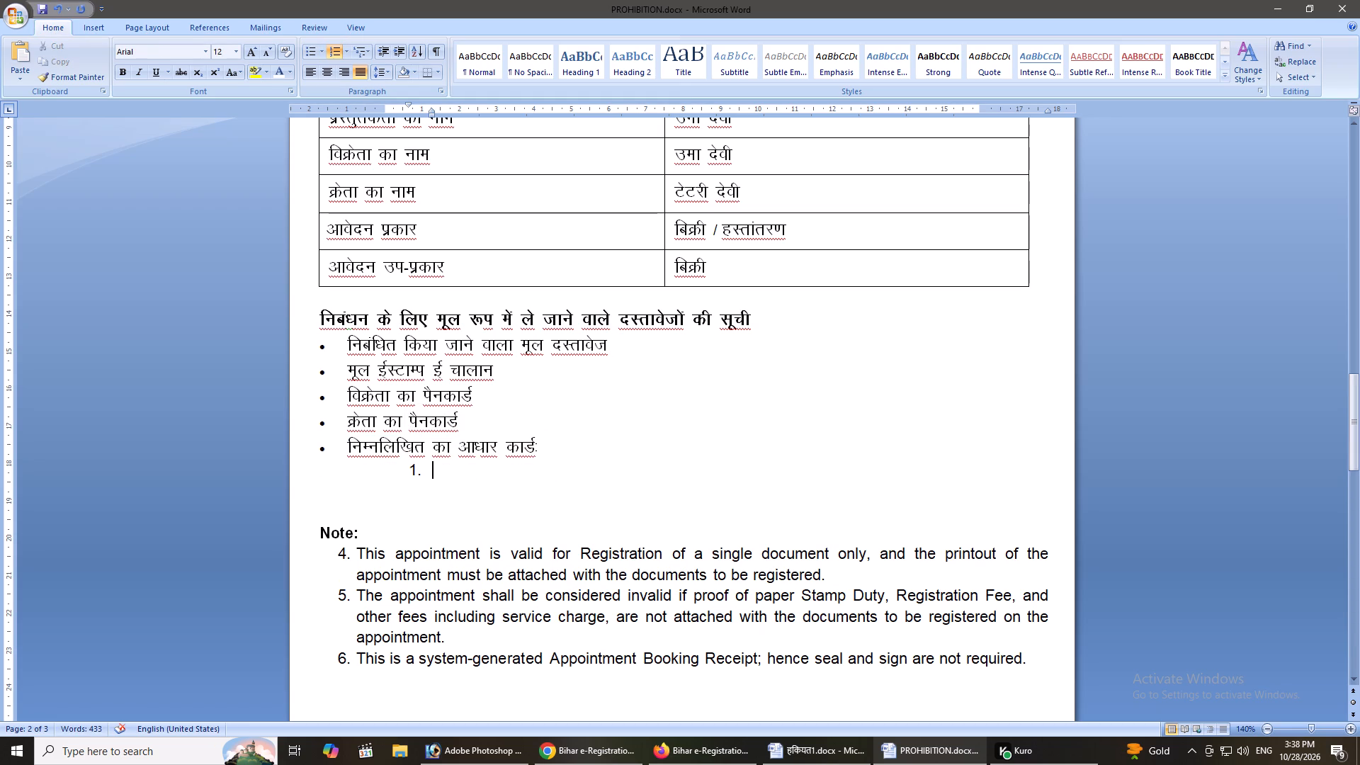
Set the font of numbered item 1 to Kruti Dev 010 and enter विक्रेता.
{"action": "left_click", "coordinate": [161, 52]}
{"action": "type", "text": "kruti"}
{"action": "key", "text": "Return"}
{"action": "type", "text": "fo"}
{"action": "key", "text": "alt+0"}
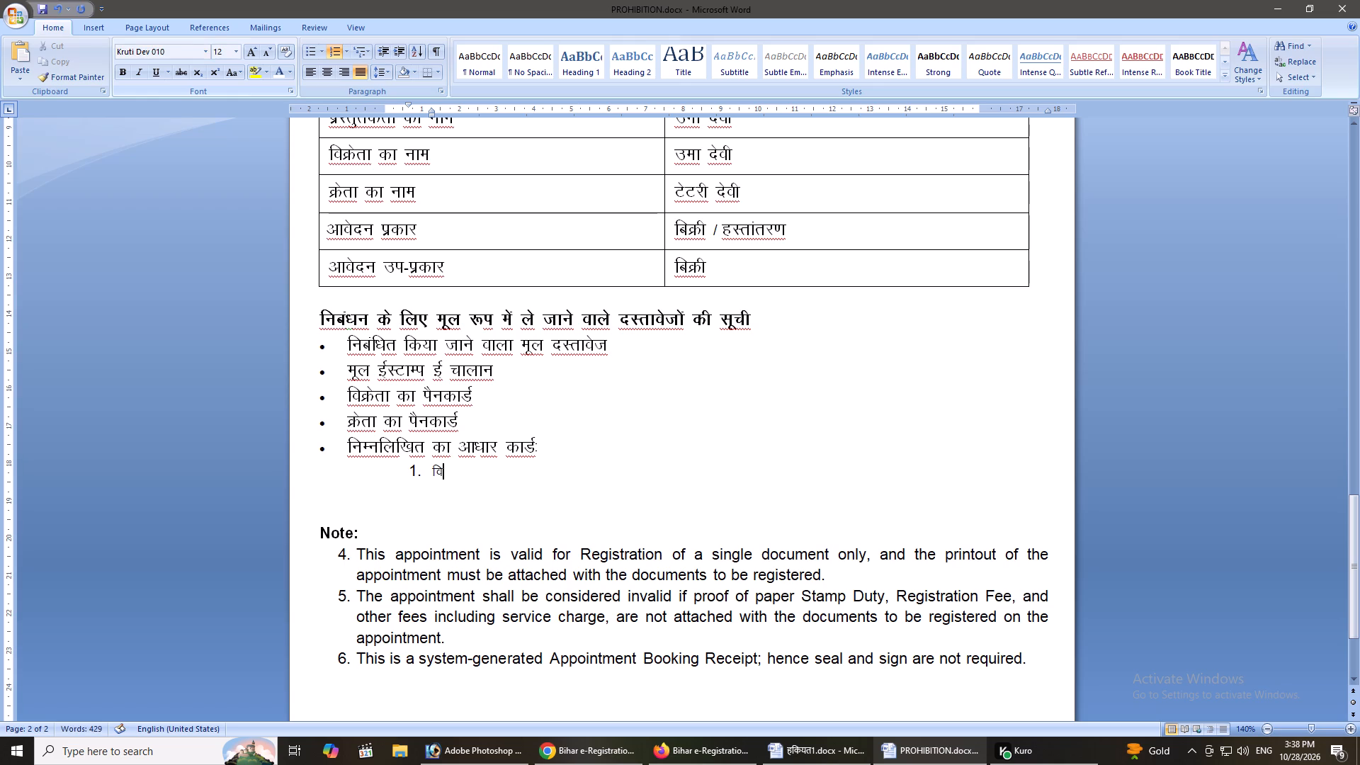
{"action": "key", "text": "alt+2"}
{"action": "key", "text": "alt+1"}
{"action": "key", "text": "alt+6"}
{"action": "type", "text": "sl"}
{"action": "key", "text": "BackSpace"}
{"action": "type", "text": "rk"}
Copy the formatting of the निम्नलिखित का आधार कार्ड: bullet text onto विक्रेता in item 1.
{"action": "left_click_drag", "start_coordinate": [534, 436], "coordinate": [515, 438]}
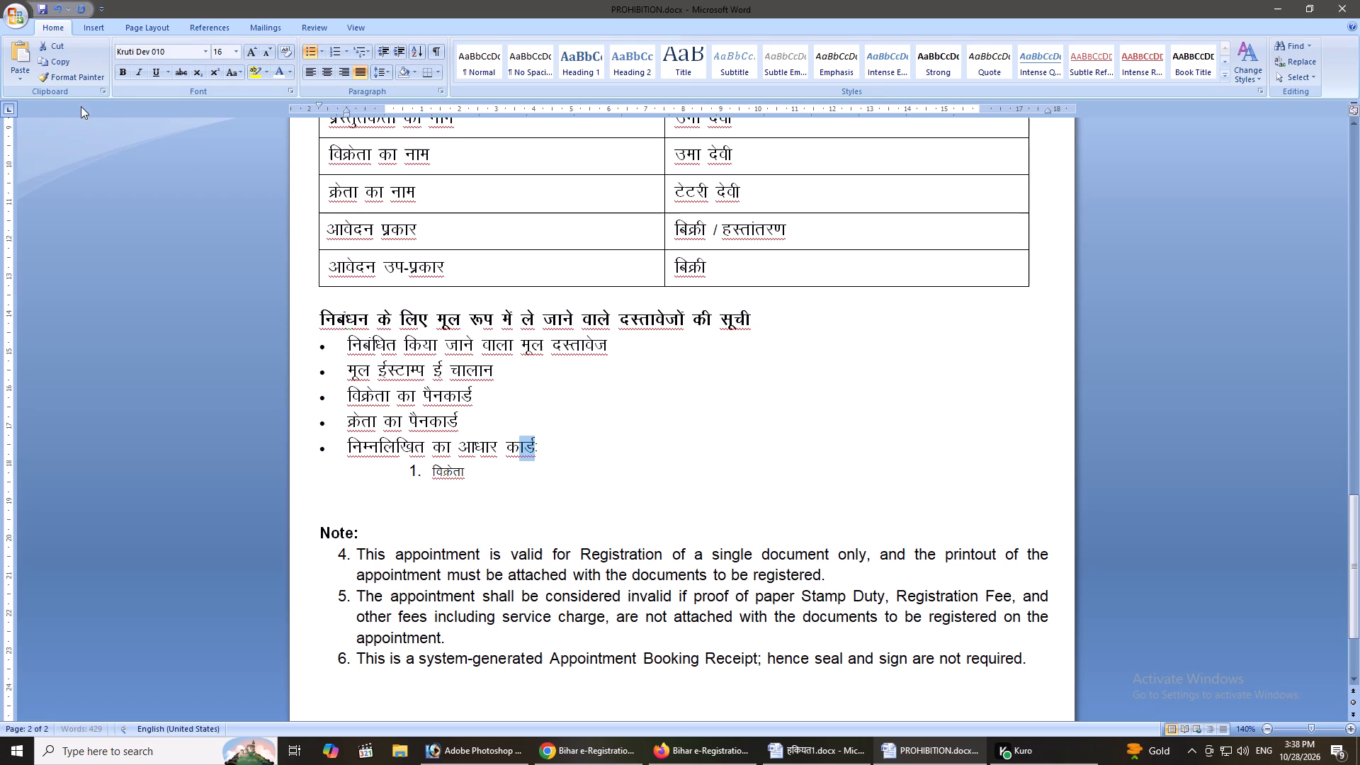
{"action": "left_click", "coordinate": [76, 75]}
{"action": "left_click_drag", "start_coordinate": [486, 475], "coordinate": [431, 476]}
{"action": "left_click", "coordinate": [443, 492]}
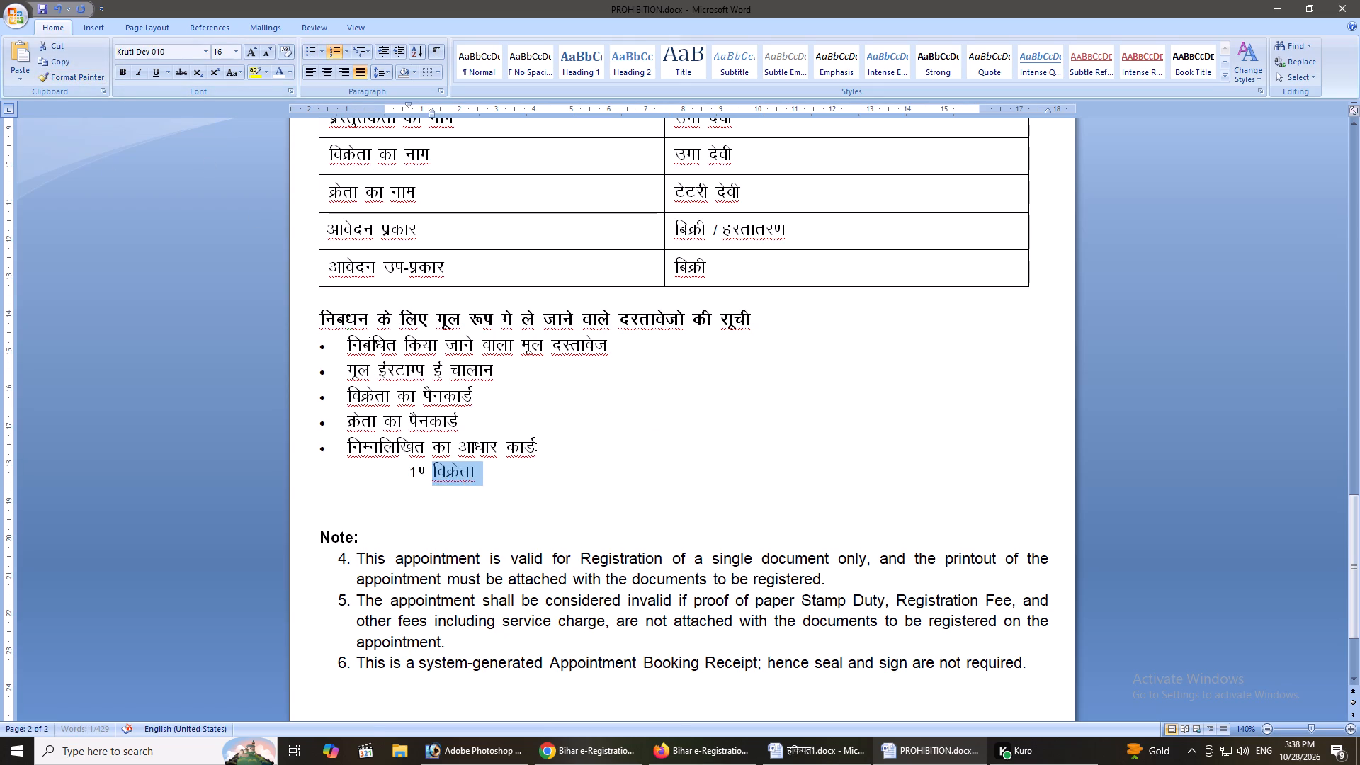
Remove the misrendered numbering before विक्रेता and re-create it as a numbered list starting at 1.
{"action": "left_click", "coordinate": [428, 468]}
{"action": "key", "text": "Left"}
{"action": "key", "text": "BackSpace"}
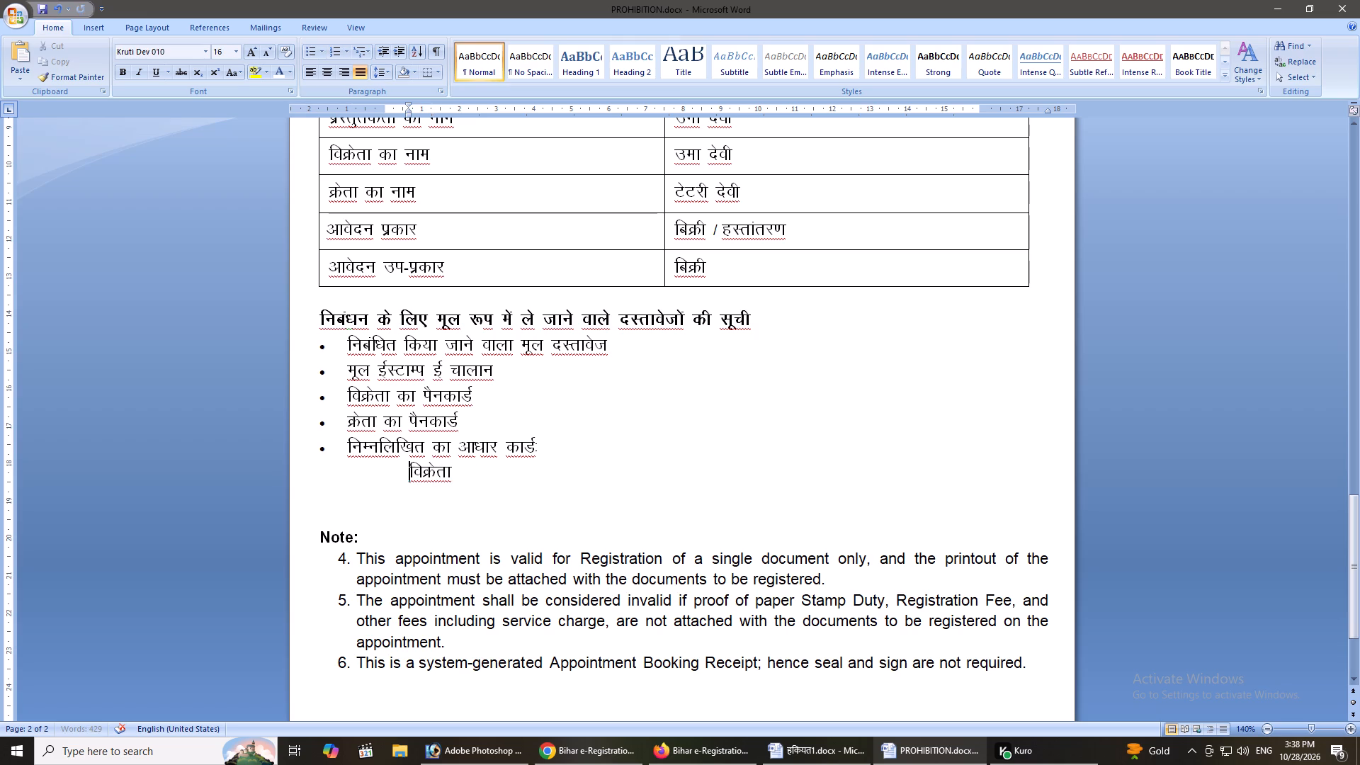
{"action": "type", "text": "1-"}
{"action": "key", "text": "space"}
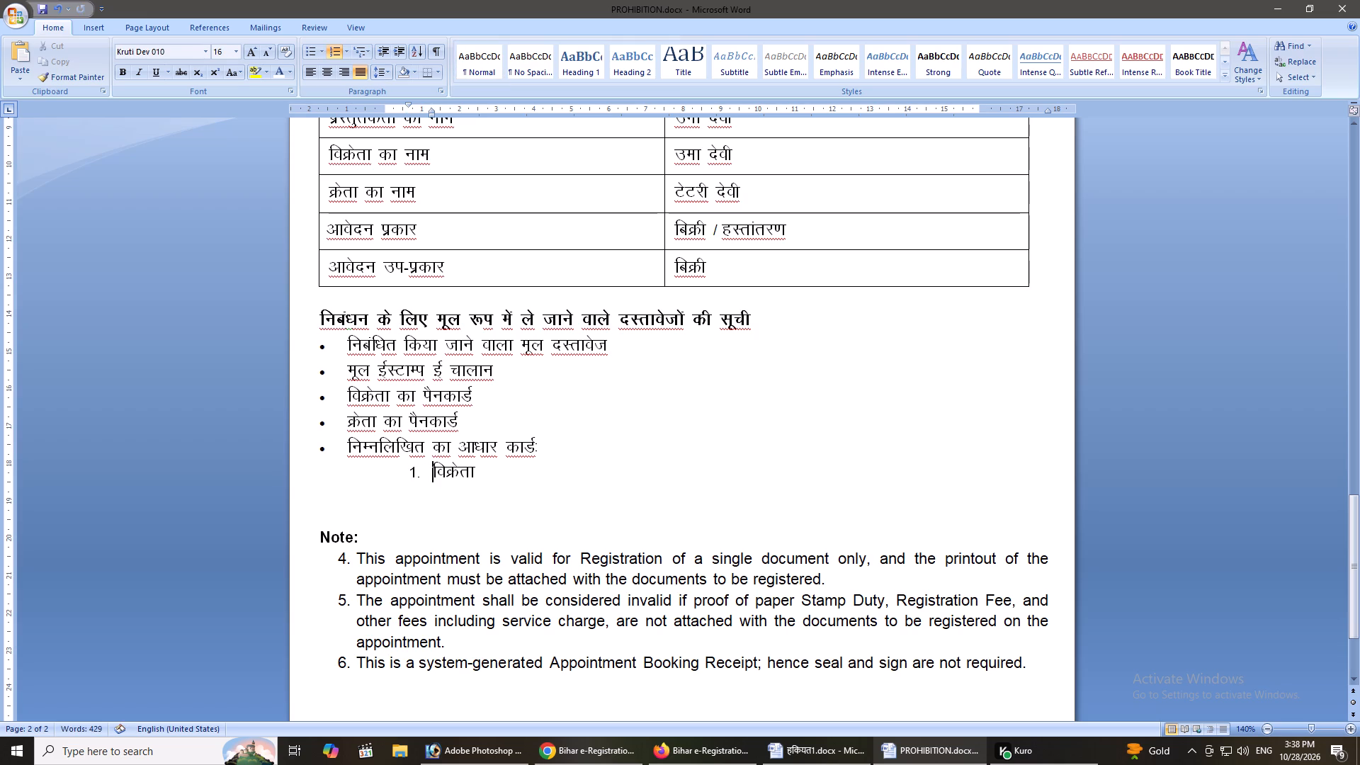
{"action": "left_click_drag", "start_coordinate": [509, 475], "coordinate": [407, 473]}
{"action": "left_click", "coordinate": [501, 482]}
Add क्रेता as item 2 and तीन गवाह as item 3 of the numbered sub-list.
{"action": "key", "text": "Return"}
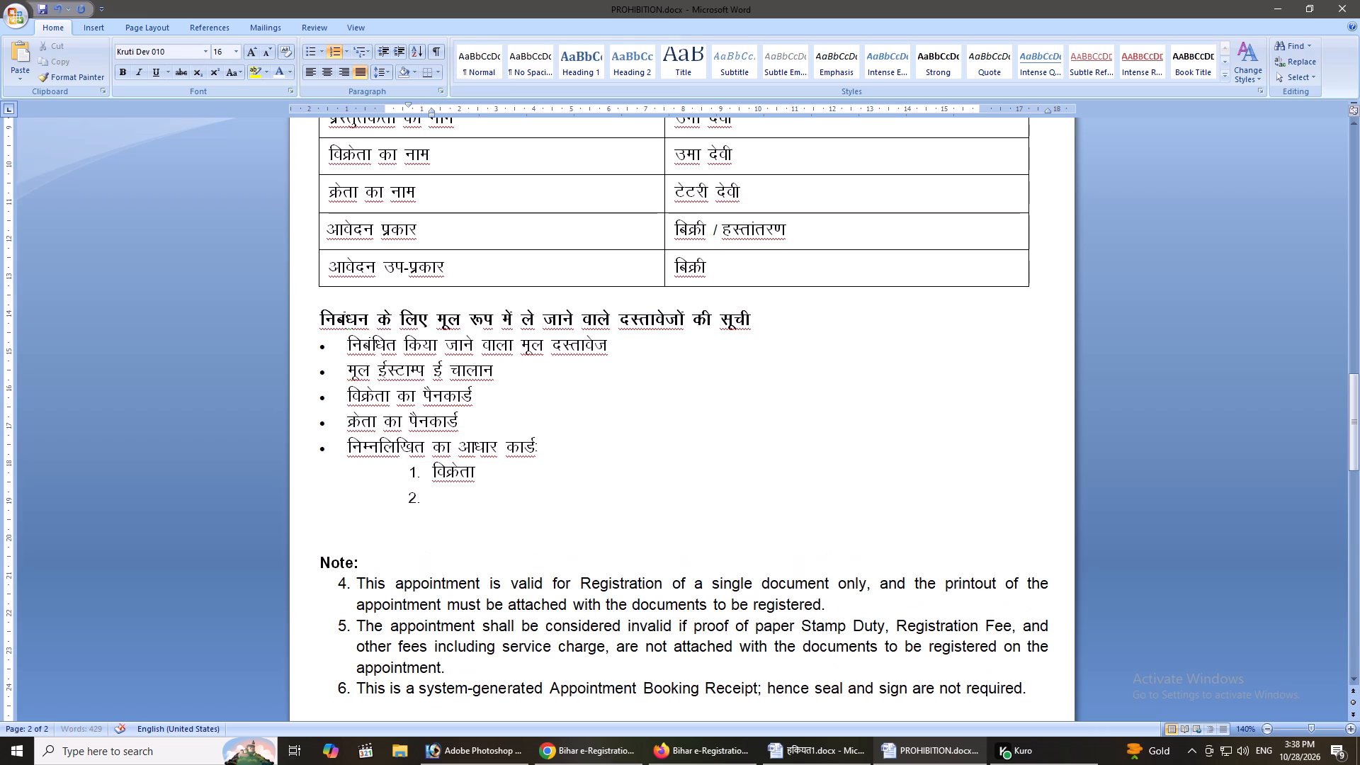
{"action": "key", "text": "alt+0"}
{"action": "key", "text": "alt+2"}
{"action": "key", "text": "alt+1"}
{"action": "key", "text": "alt+6"}
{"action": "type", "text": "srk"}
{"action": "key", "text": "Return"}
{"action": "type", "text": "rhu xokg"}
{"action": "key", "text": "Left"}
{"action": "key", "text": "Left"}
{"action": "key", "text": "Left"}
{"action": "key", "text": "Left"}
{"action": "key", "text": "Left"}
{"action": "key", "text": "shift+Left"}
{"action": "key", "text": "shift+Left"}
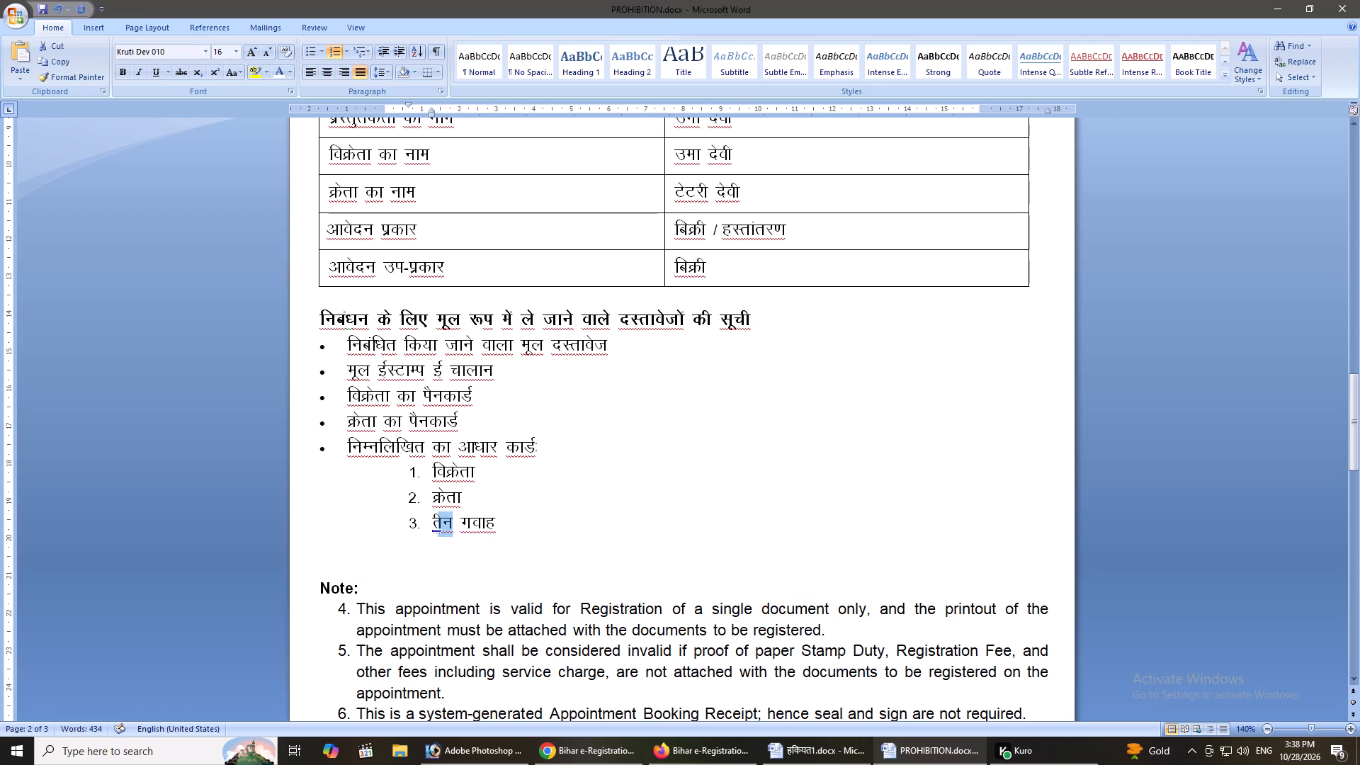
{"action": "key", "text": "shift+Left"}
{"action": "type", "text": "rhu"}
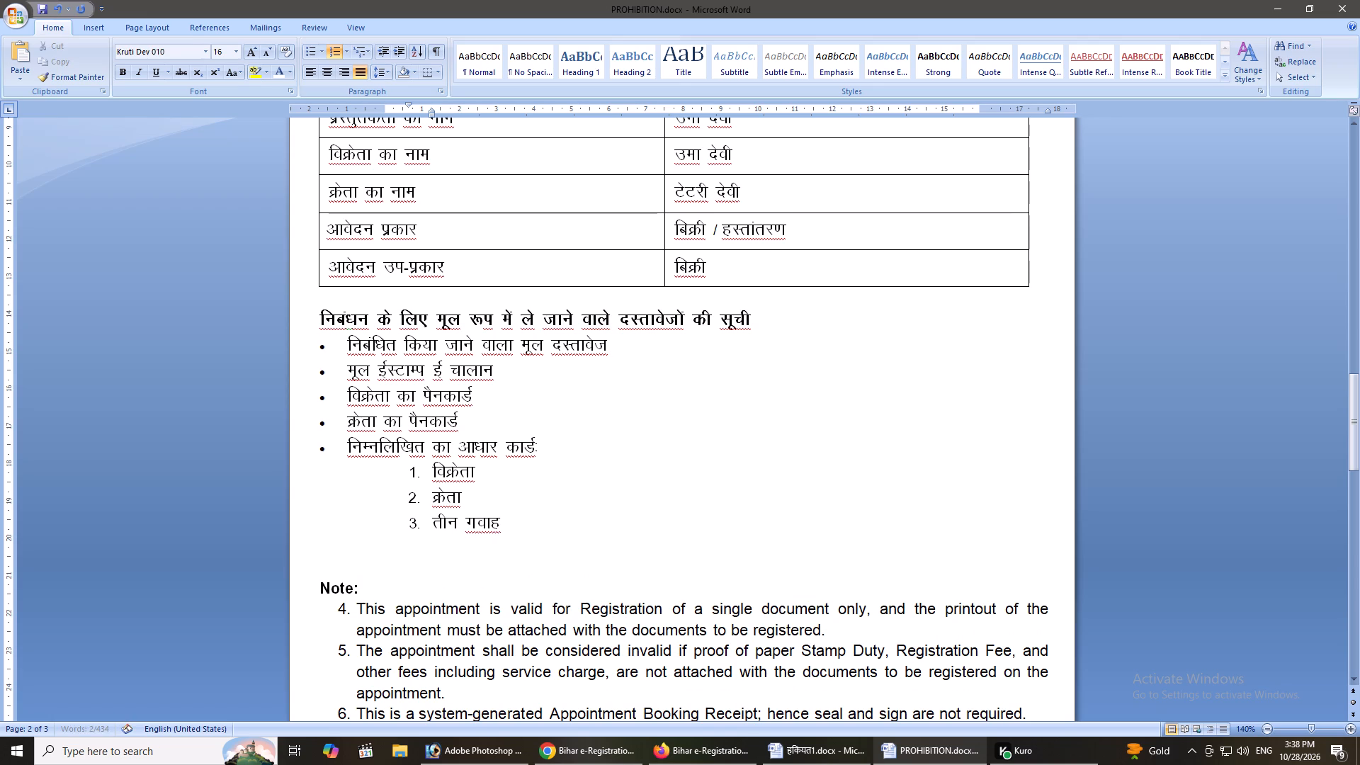
Reduce the indents of the three numbered items so they sit just inside the bullet text, with each number close to its text.
{"action": "left_click_drag", "start_coordinate": [516, 524], "coordinate": [399, 467]}
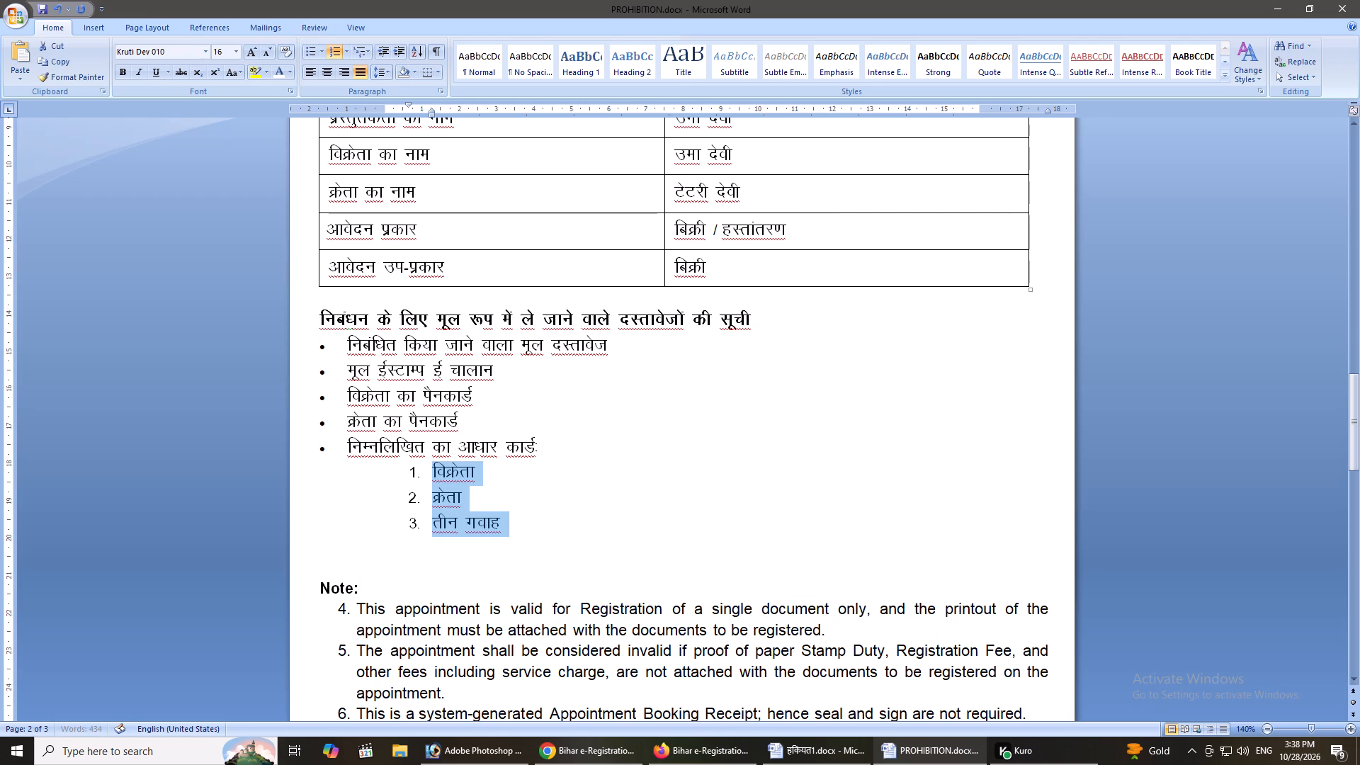
{"action": "left_click_drag", "start_coordinate": [410, 104], "coordinate": [349, 108]}
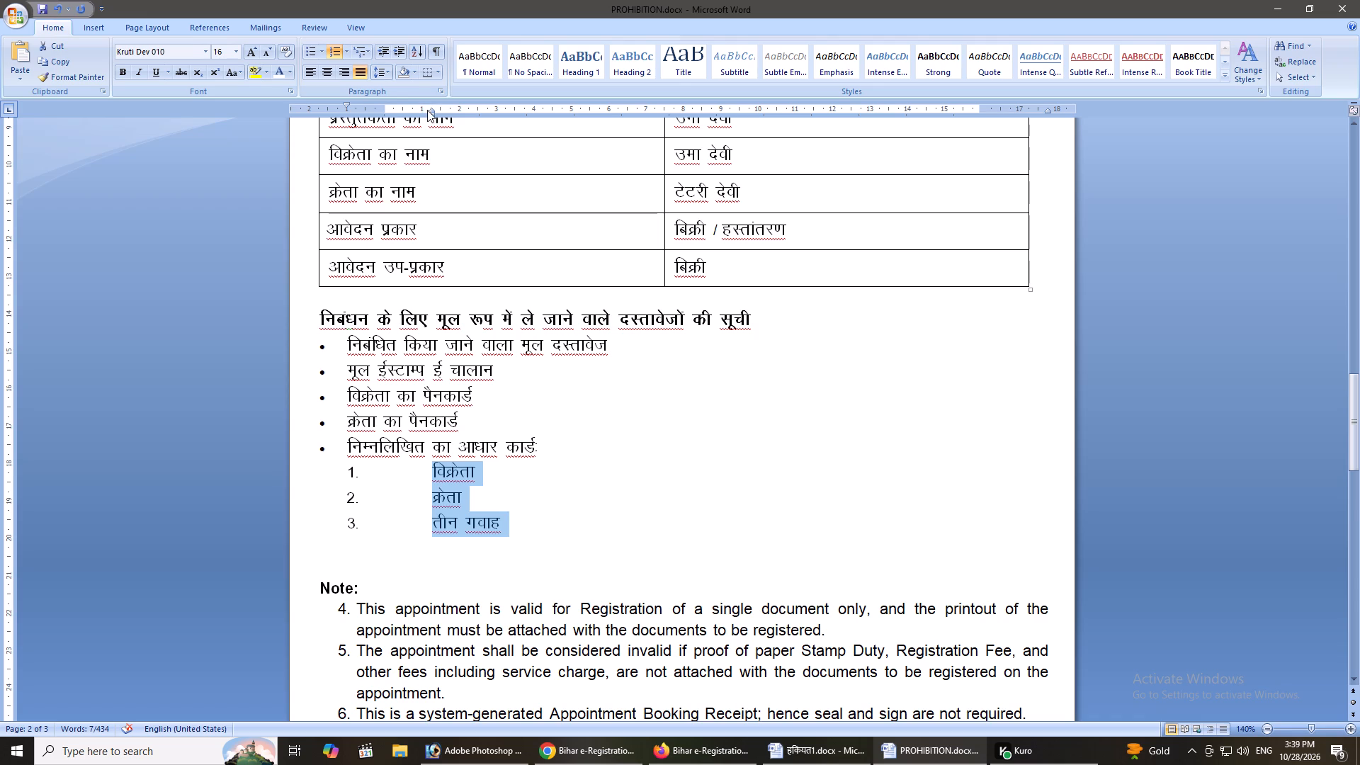
{"action": "left_click_drag", "start_coordinate": [430, 115], "coordinate": [374, 108]}
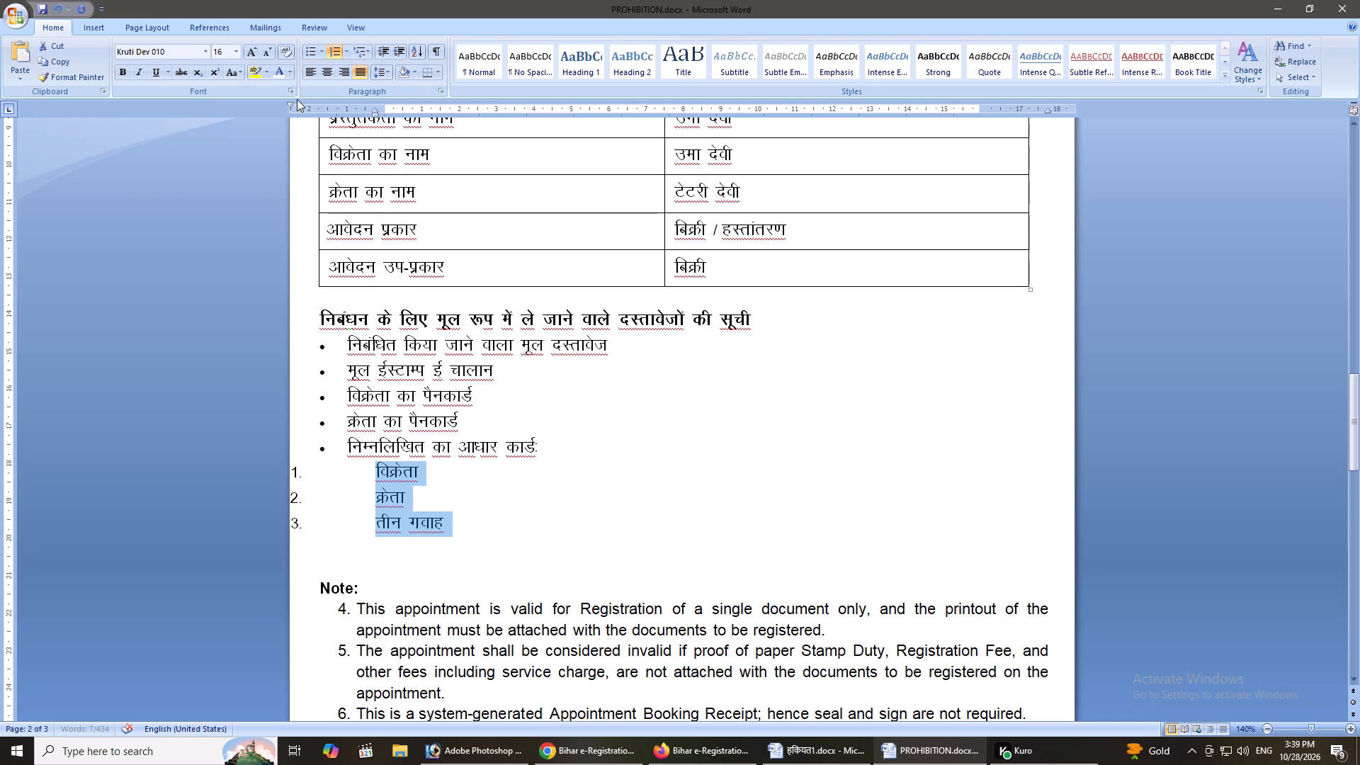
{"action": "left_click_drag", "start_coordinate": [290, 102], "coordinate": [357, 108]}
{"action": "left_click", "coordinate": [519, 535]}
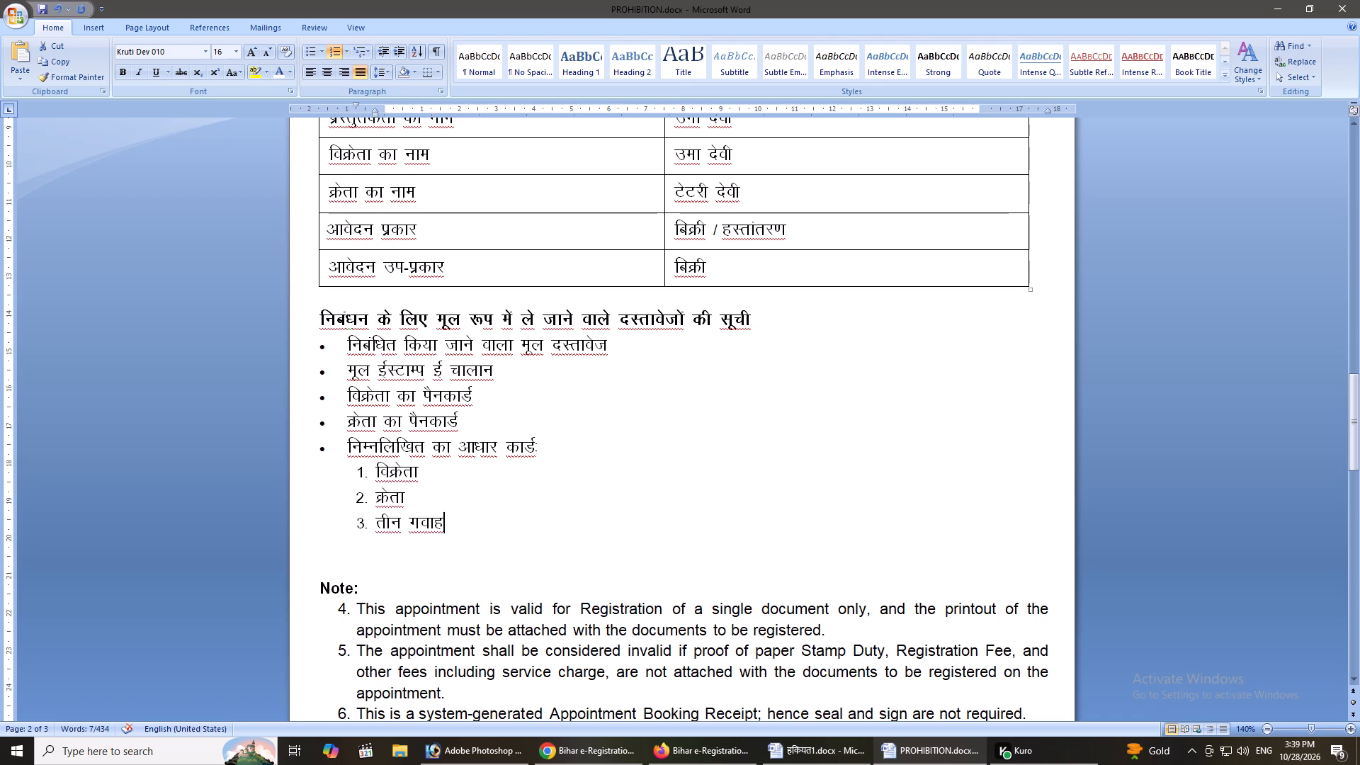
End the numbered list below तीन गवाह and align the new empty line with the page's left text margin.
{"action": "key", "text": "Return"}
{"action": "key", "text": "Return"}
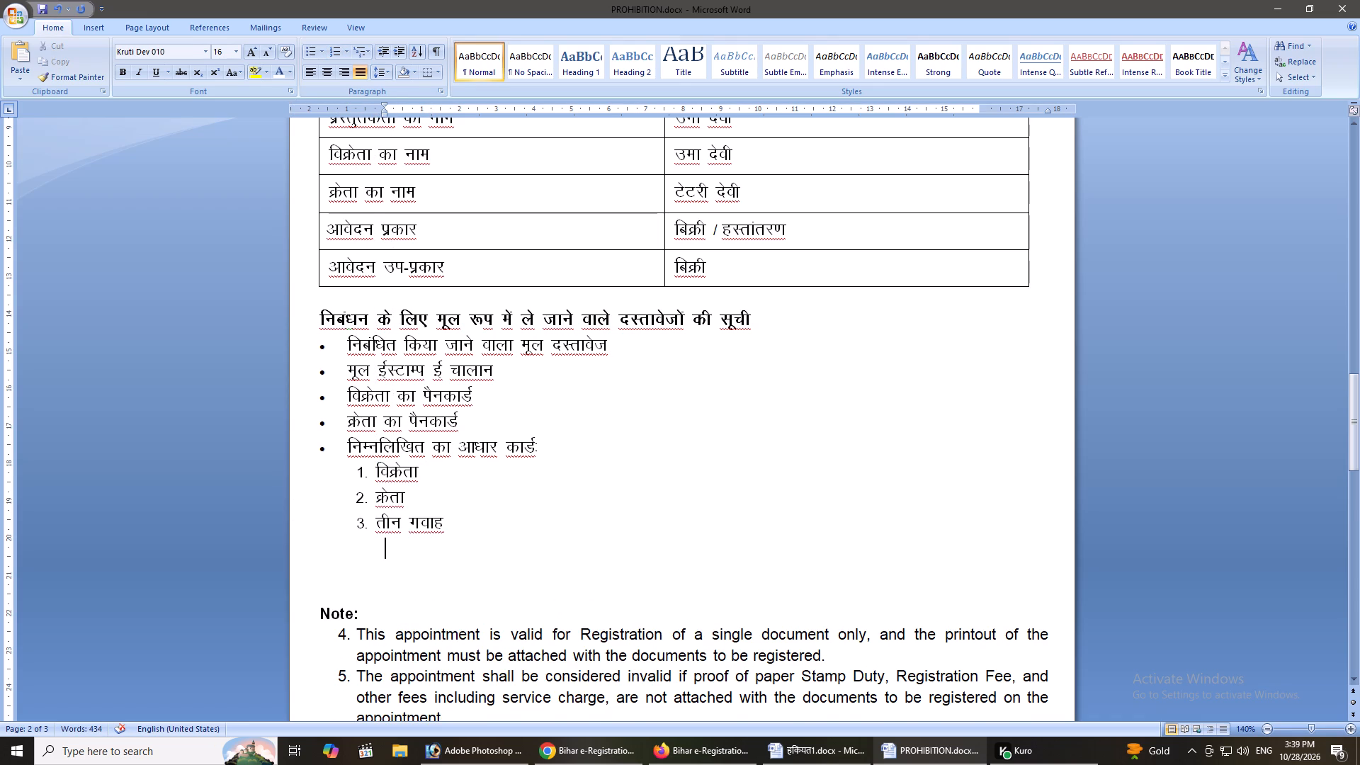
{"action": "key", "text": "Return"}
{"action": "key", "text": "BackSpace"}
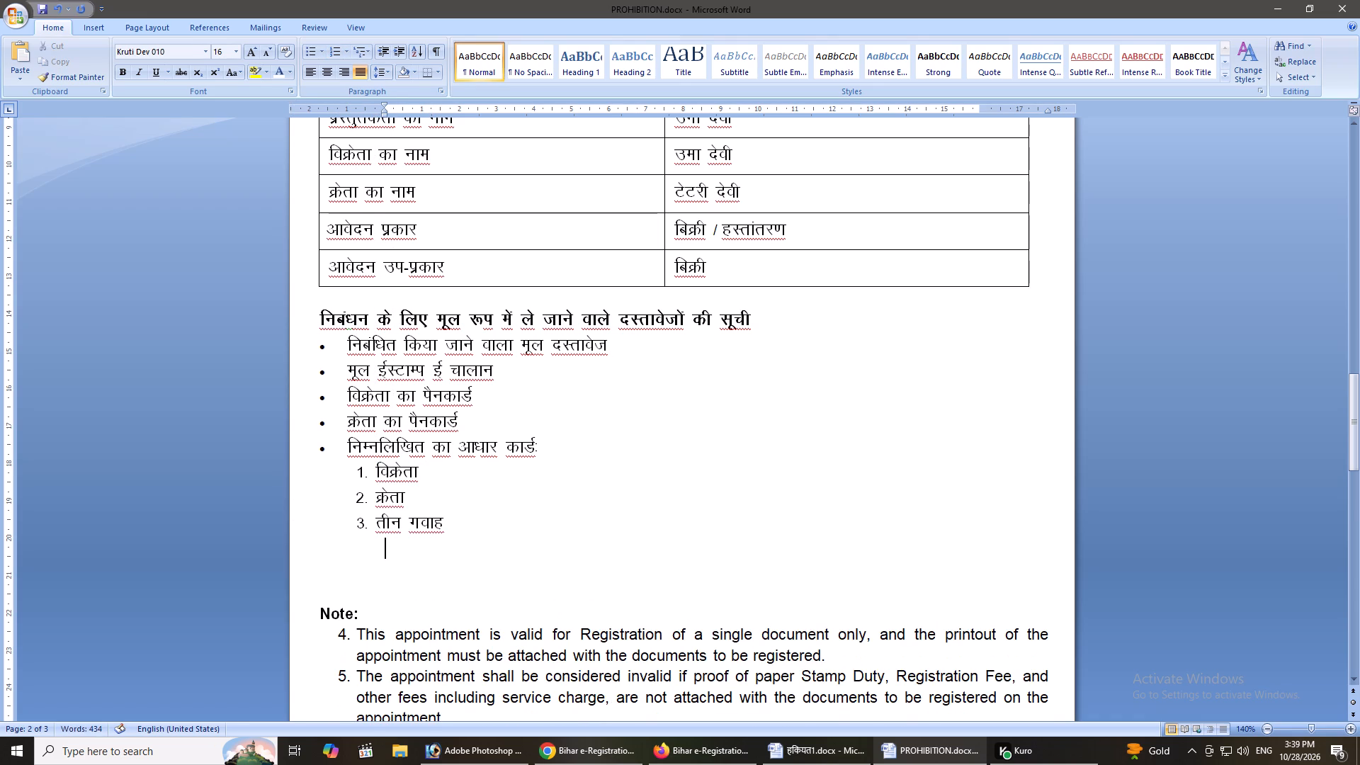
{"action": "key", "text": "BackSpace"}
{"action": "key", "text": "Return"}
{"action": "key", "text": "BackSpace"}
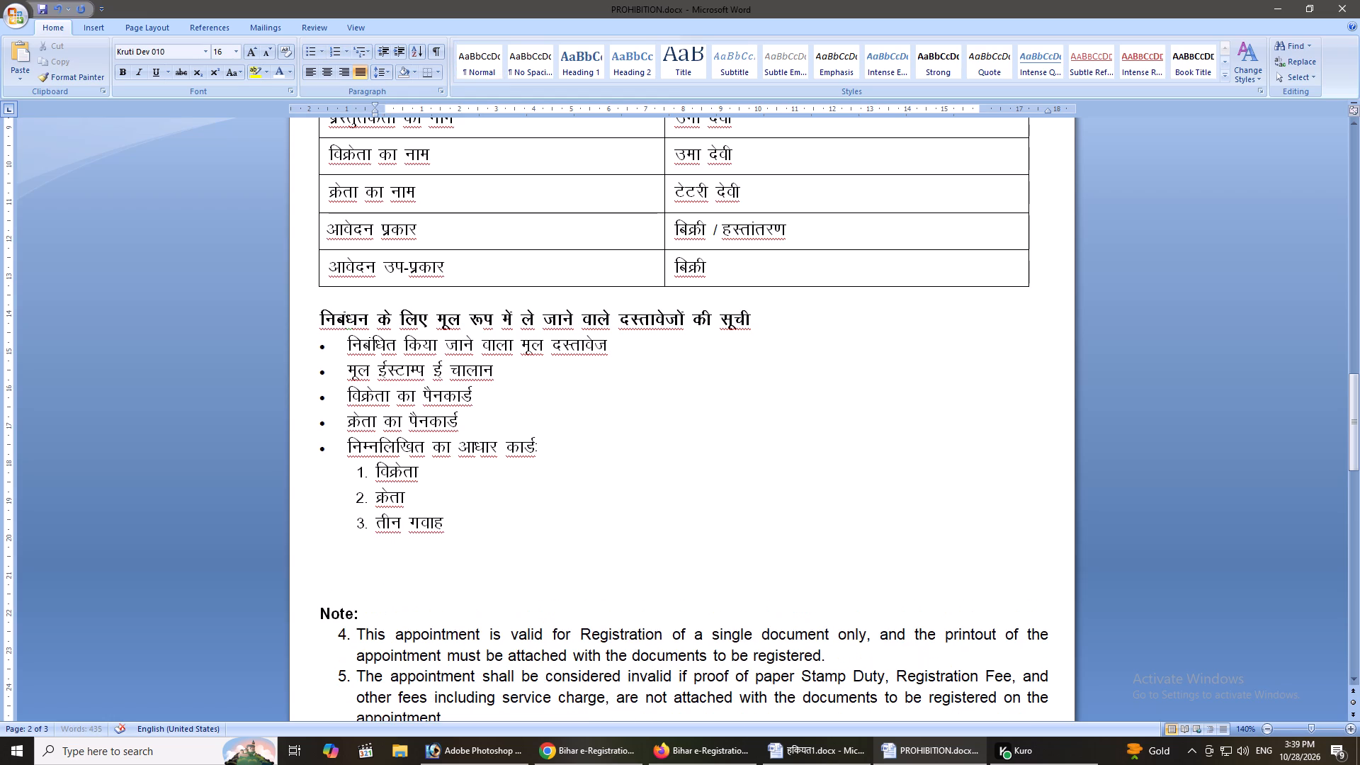
{"action": "key", "text": "BackSpace"}
{"action": "key", "text": "BackSpace"}
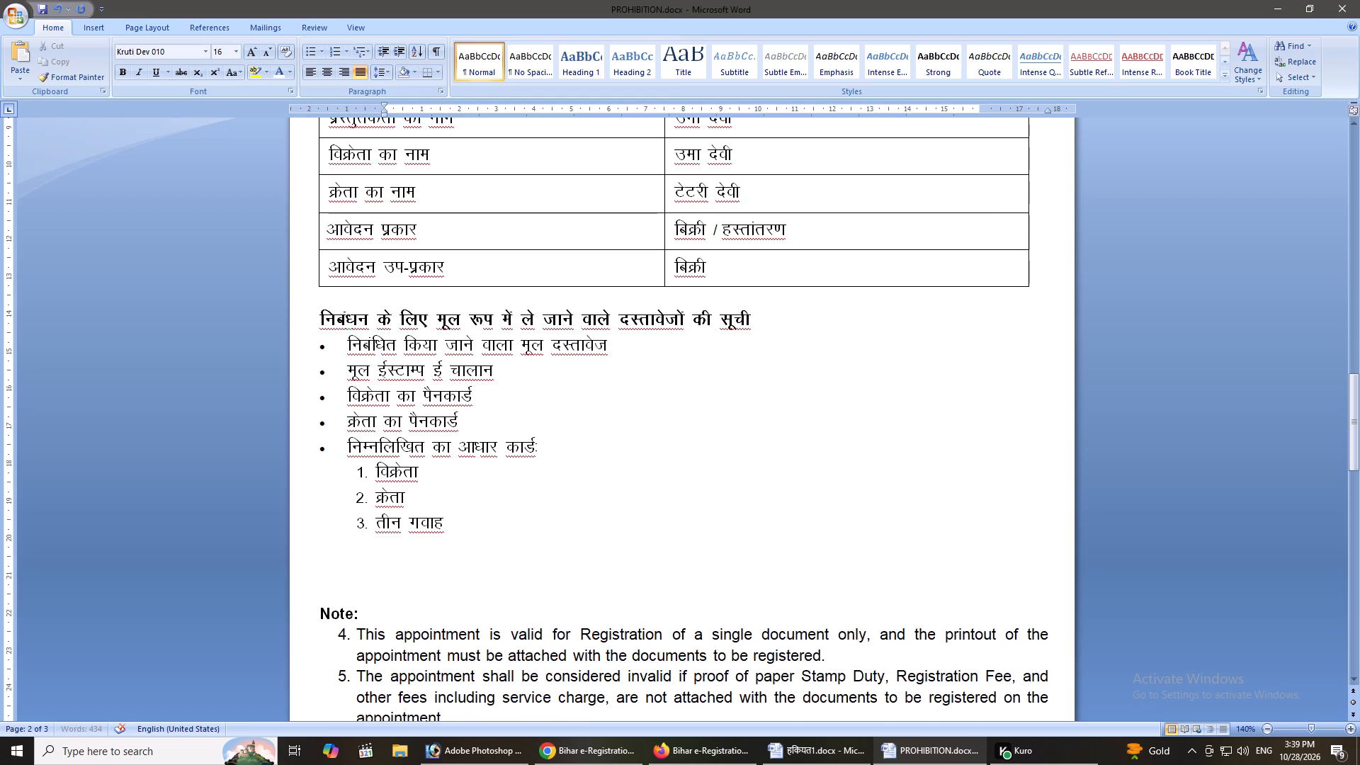
{"action": "key", "text": "Return"}
{"action": "key", "text": "BackSpace"}
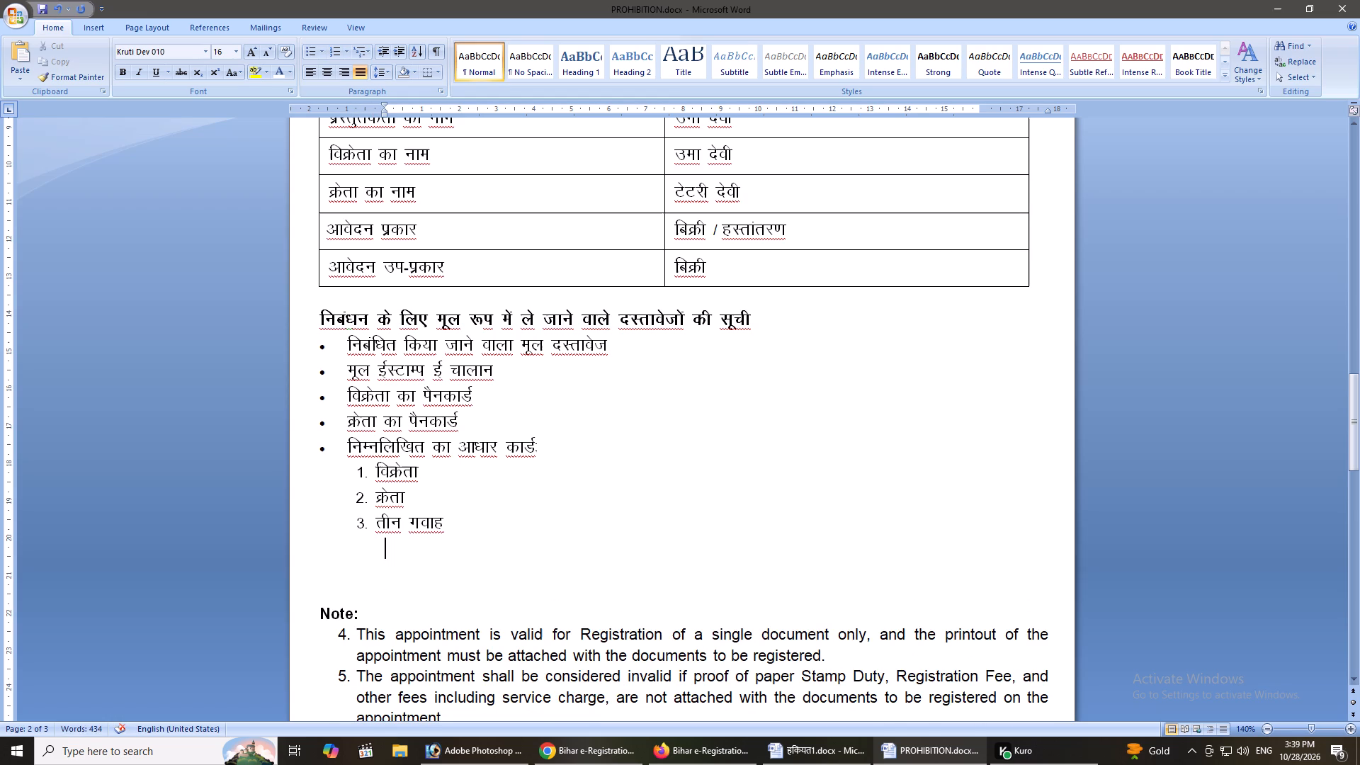
{"action": "key", "text": "BackSpace"}
{"action": "key", "text": "Return"}
{"action": "key", "text": "BackSpace"}
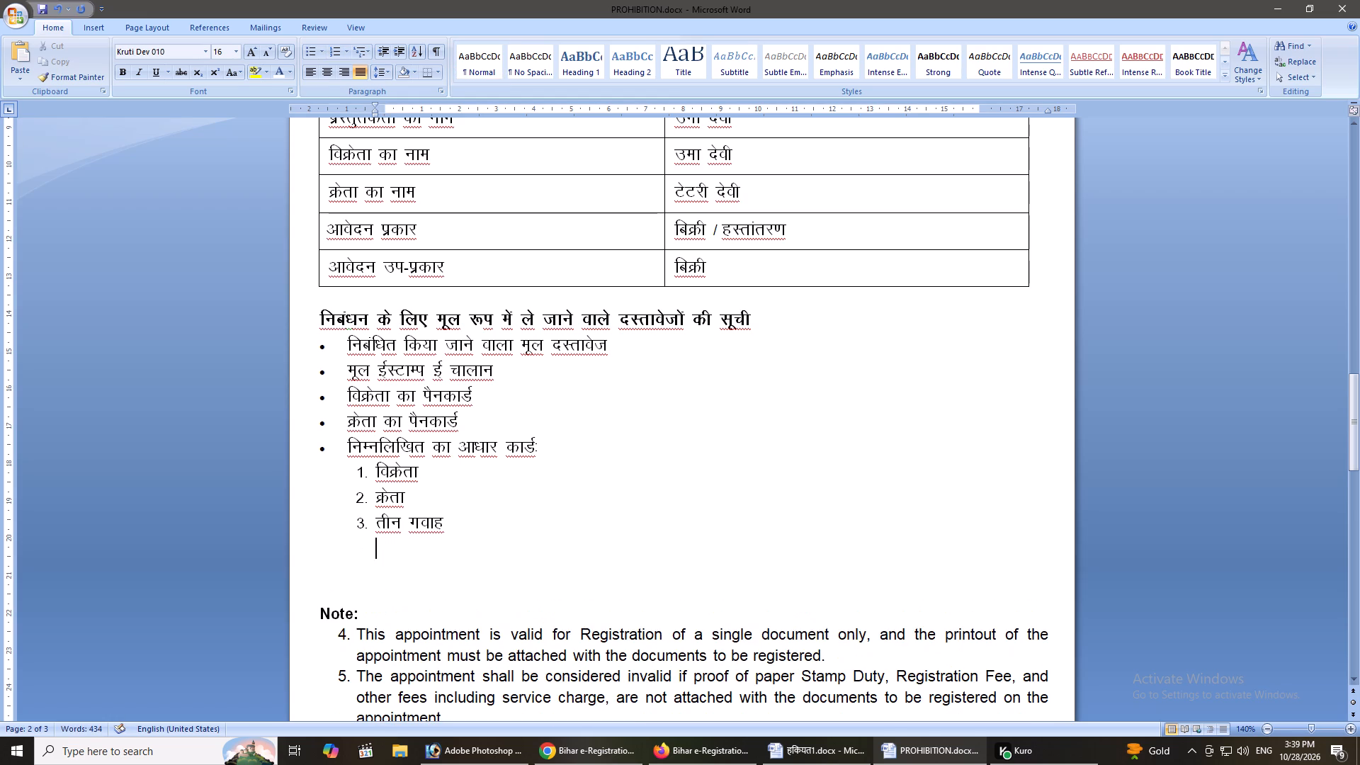
{"action": "left_click_drag", "start_coordinate": [374, 104], "coordinate": [320, 102]}
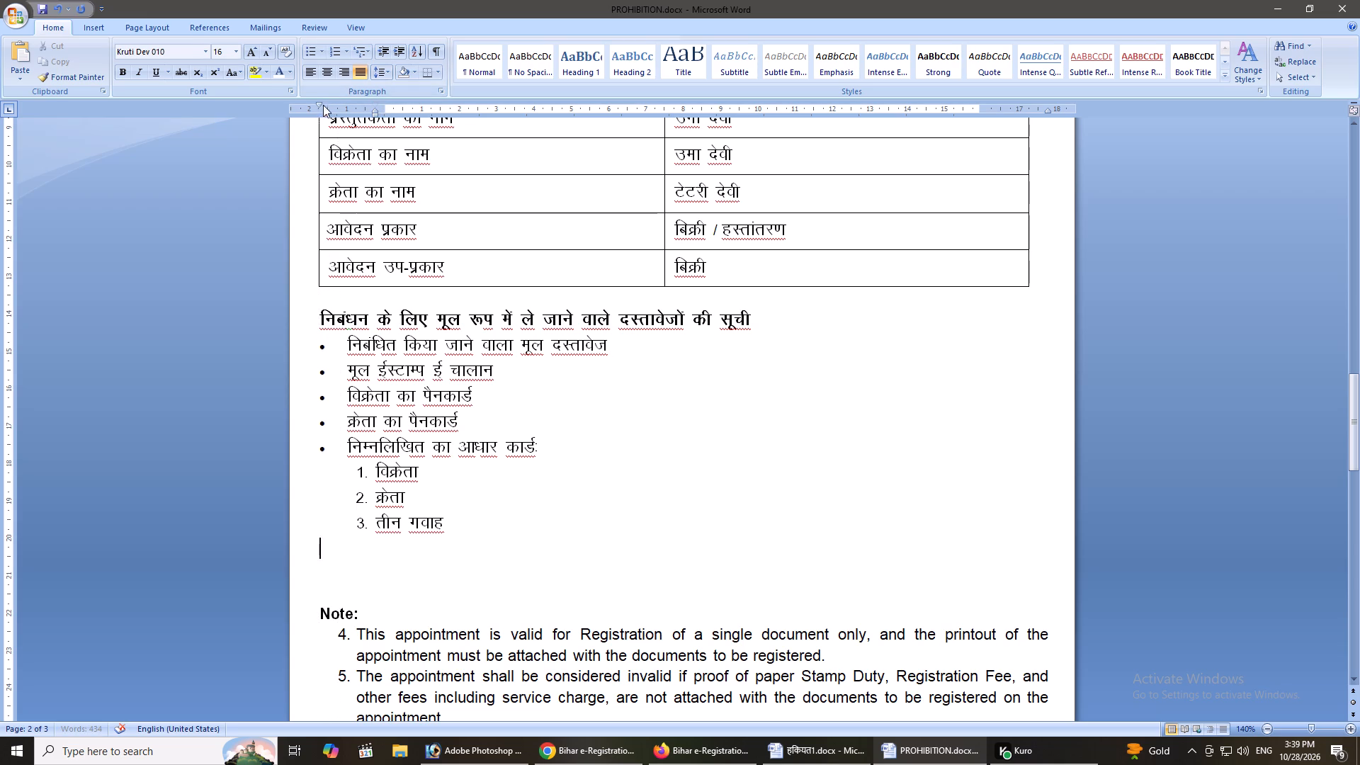
Add the Hindi heading टिप्पणी: two lines below the empty line that follows तीन गवाह.
{"action": "key", "text": "Return"}
{"action": "key", "text": "Return"}
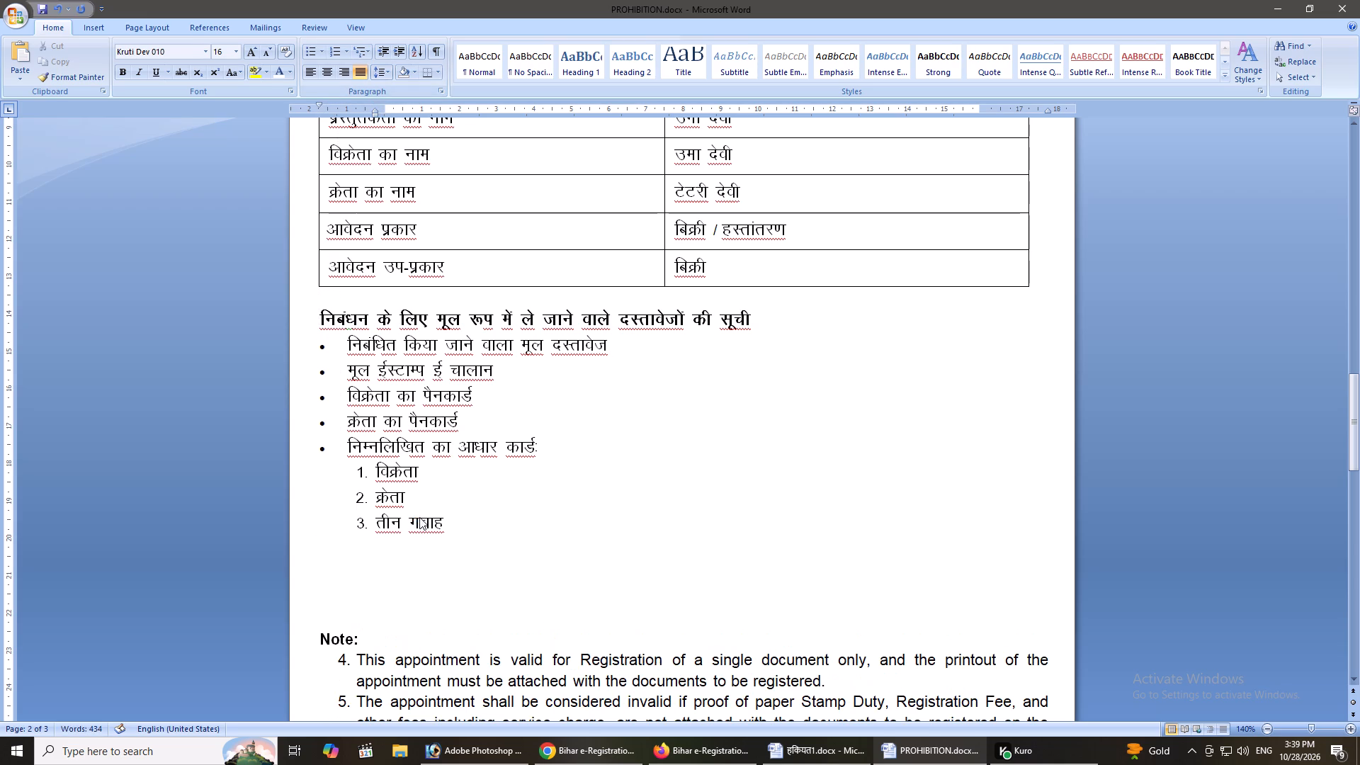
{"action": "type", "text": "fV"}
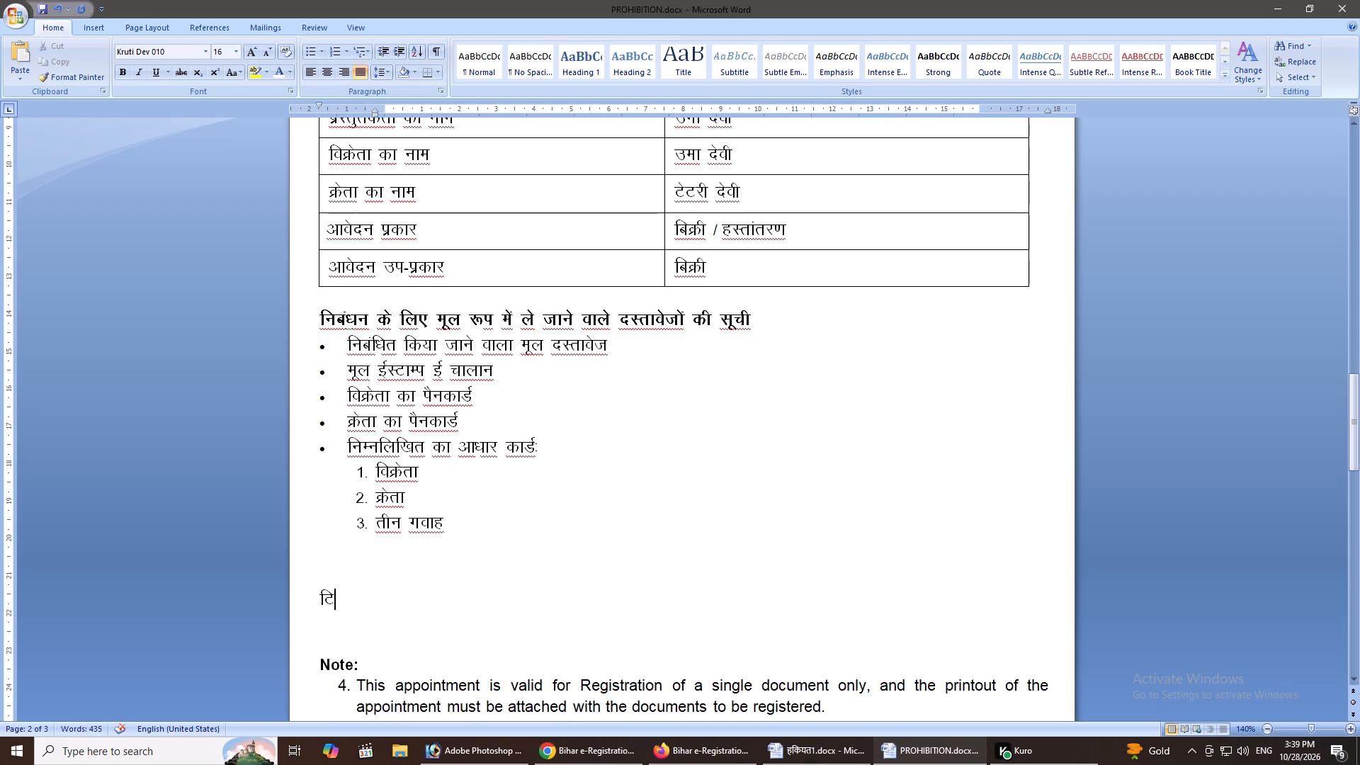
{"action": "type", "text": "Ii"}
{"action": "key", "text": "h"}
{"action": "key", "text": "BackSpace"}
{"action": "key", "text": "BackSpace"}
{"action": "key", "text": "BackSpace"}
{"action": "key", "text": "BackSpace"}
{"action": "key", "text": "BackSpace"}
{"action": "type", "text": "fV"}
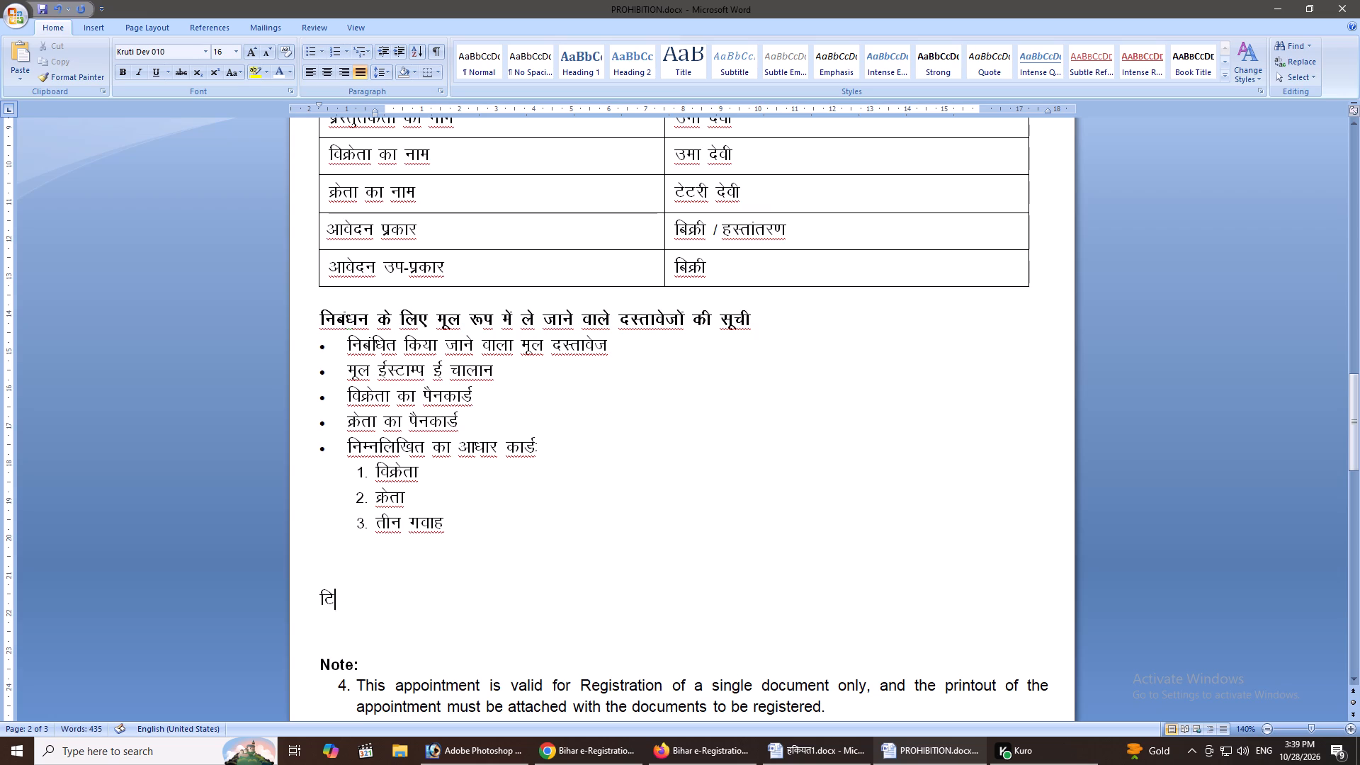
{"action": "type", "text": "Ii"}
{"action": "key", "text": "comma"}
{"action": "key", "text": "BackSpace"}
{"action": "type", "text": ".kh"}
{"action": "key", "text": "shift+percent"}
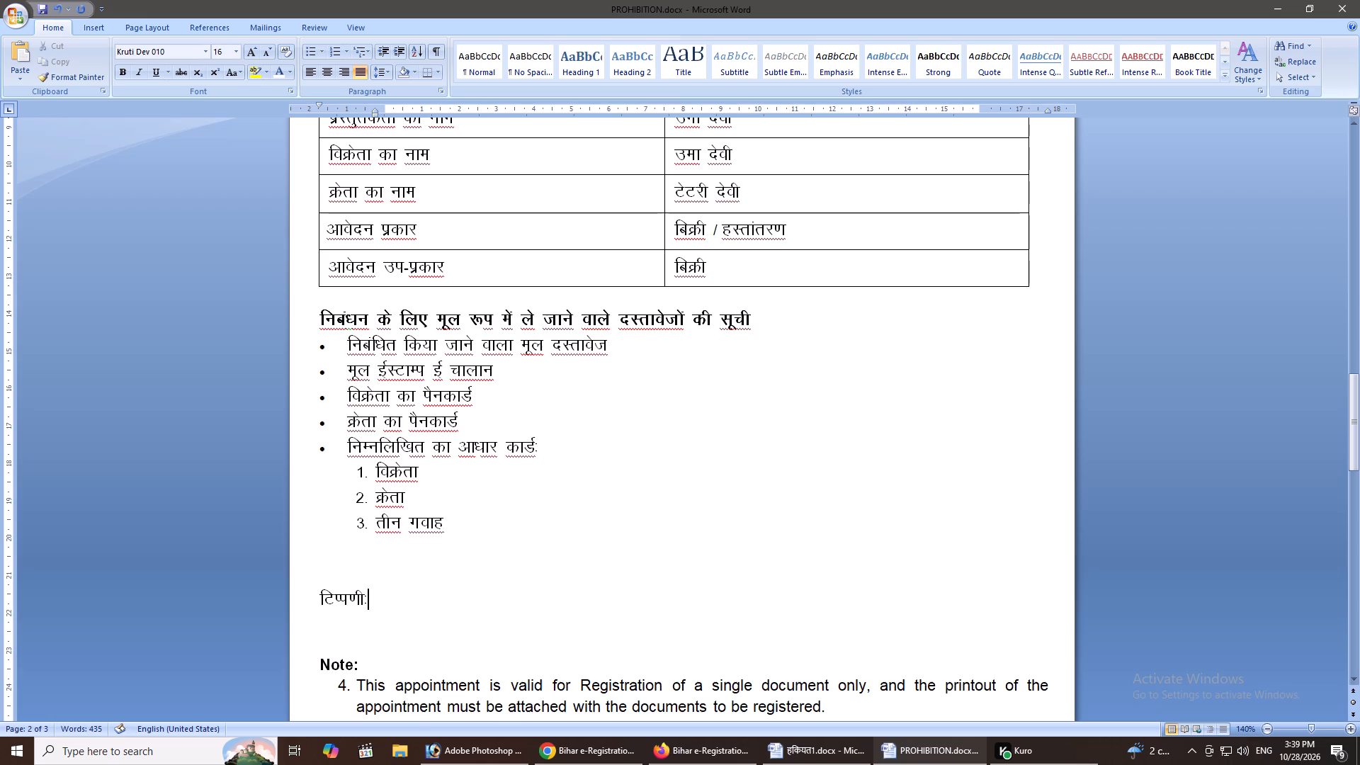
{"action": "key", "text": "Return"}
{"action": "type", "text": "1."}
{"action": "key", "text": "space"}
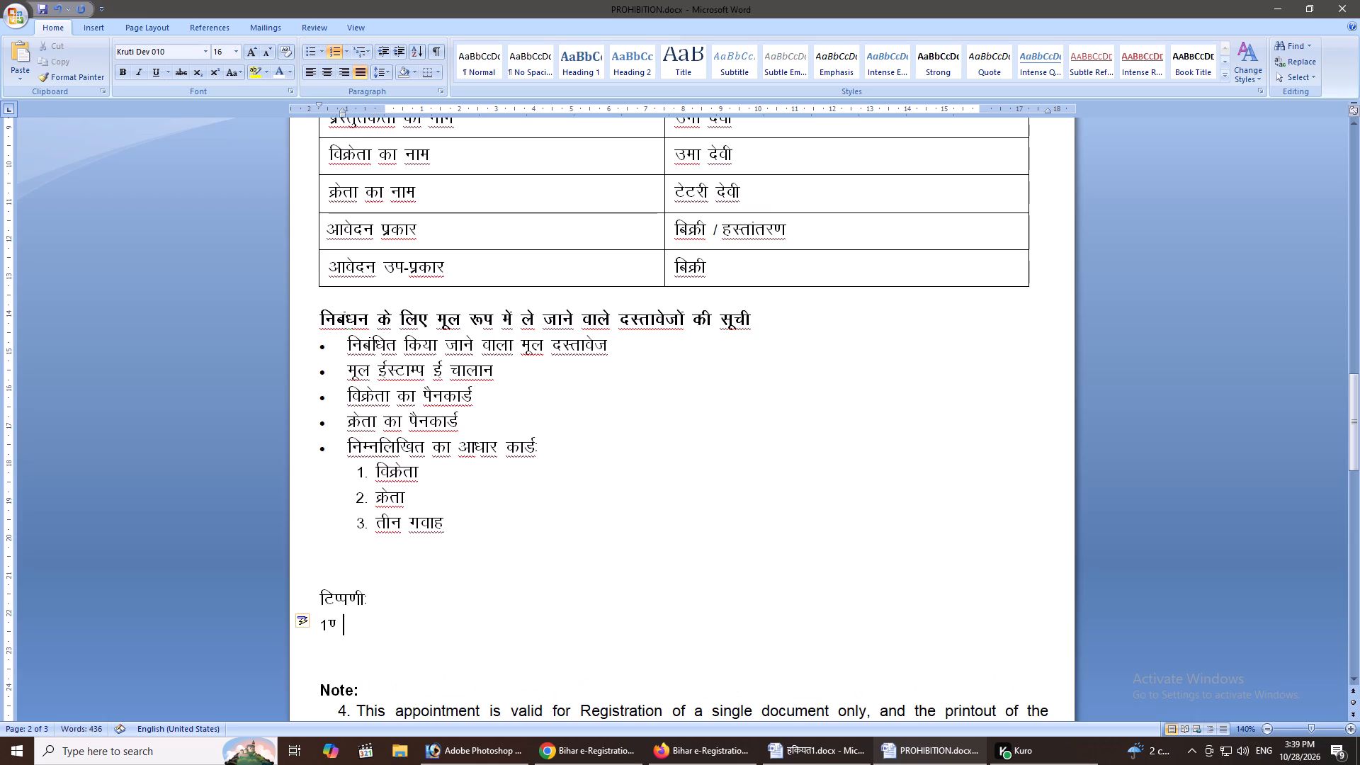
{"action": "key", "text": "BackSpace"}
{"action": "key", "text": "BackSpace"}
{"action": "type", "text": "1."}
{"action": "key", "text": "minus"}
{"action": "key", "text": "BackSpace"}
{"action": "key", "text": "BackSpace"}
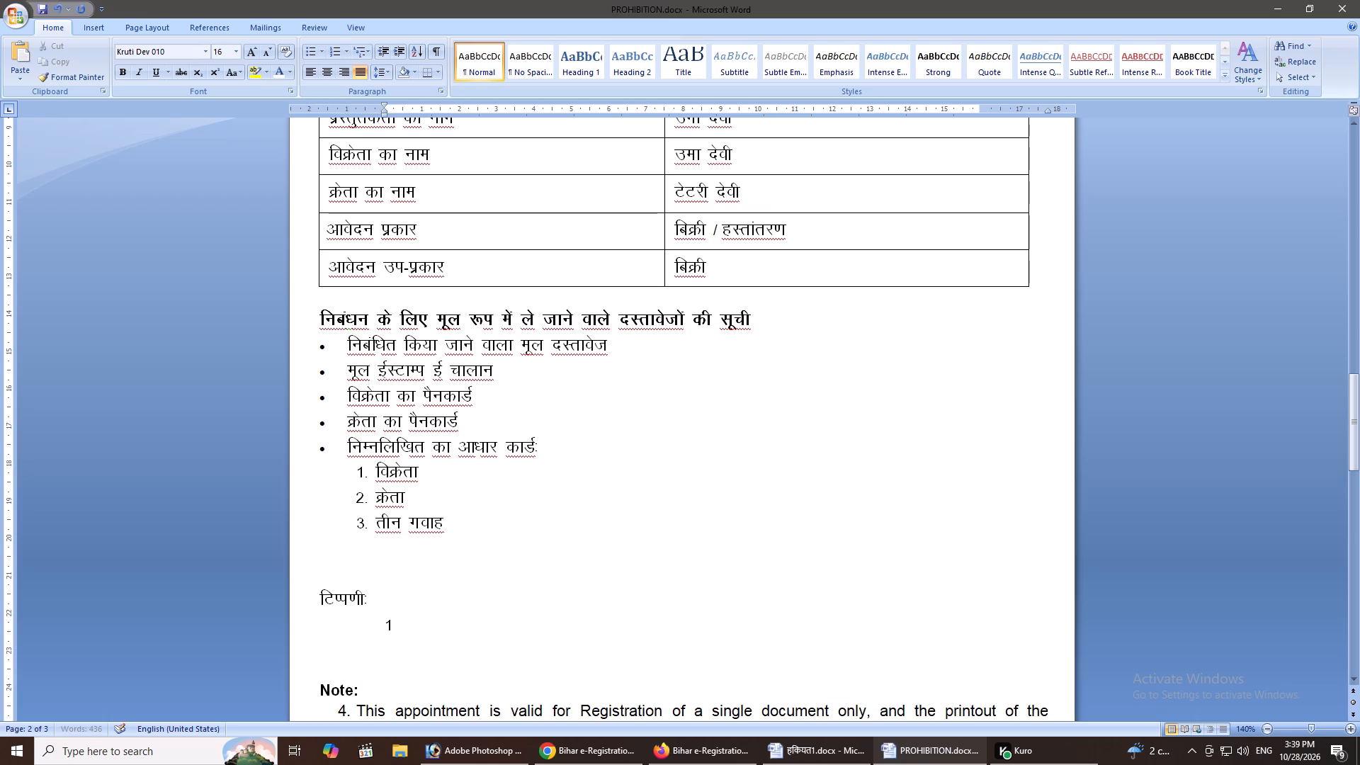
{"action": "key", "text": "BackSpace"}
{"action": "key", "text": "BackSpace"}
Start an automatically numbered list at 1 on the line below टिप्पणी:.
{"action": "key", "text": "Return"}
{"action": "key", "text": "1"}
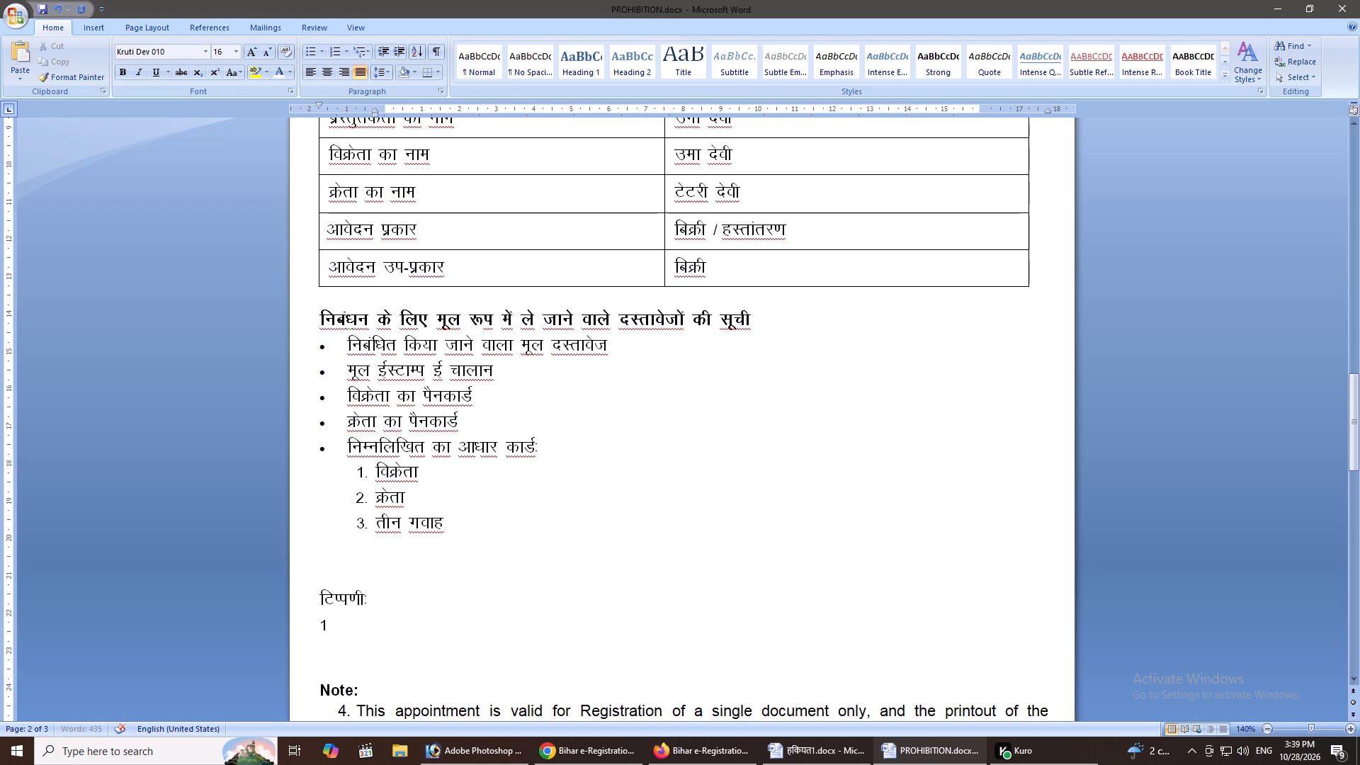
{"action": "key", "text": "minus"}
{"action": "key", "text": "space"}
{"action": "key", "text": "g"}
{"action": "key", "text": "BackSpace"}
Begin note item 1 with the text यह अपॉइंटमेंट केवल एक दस्तावेज के निबंधन के लिए मान्य है,.
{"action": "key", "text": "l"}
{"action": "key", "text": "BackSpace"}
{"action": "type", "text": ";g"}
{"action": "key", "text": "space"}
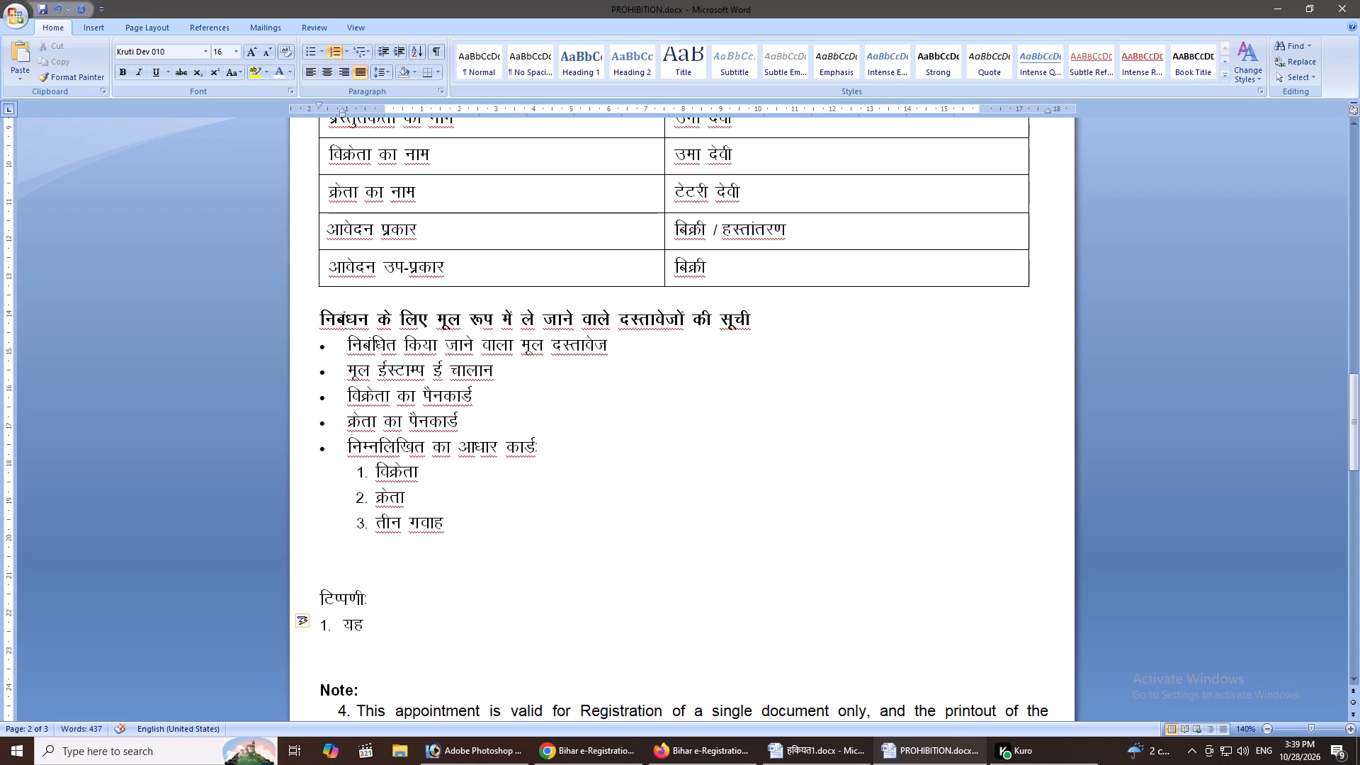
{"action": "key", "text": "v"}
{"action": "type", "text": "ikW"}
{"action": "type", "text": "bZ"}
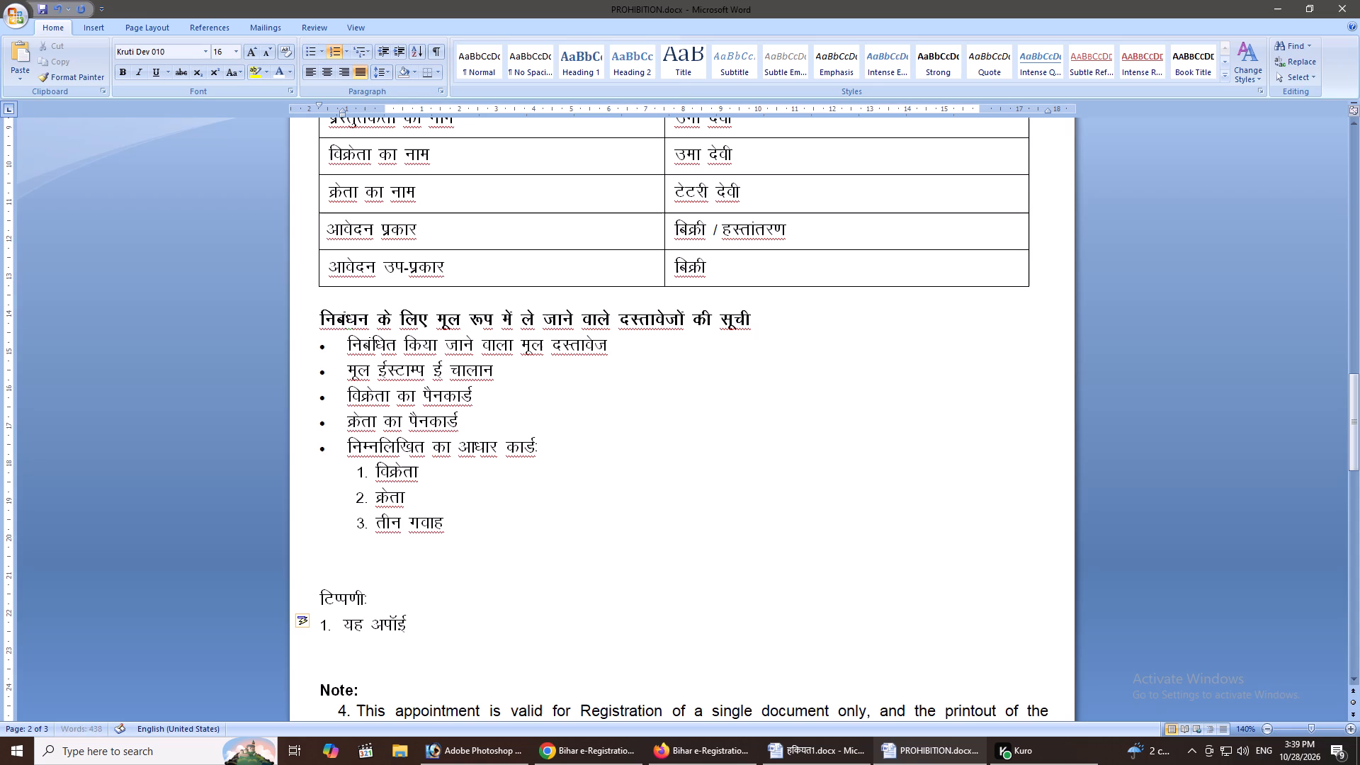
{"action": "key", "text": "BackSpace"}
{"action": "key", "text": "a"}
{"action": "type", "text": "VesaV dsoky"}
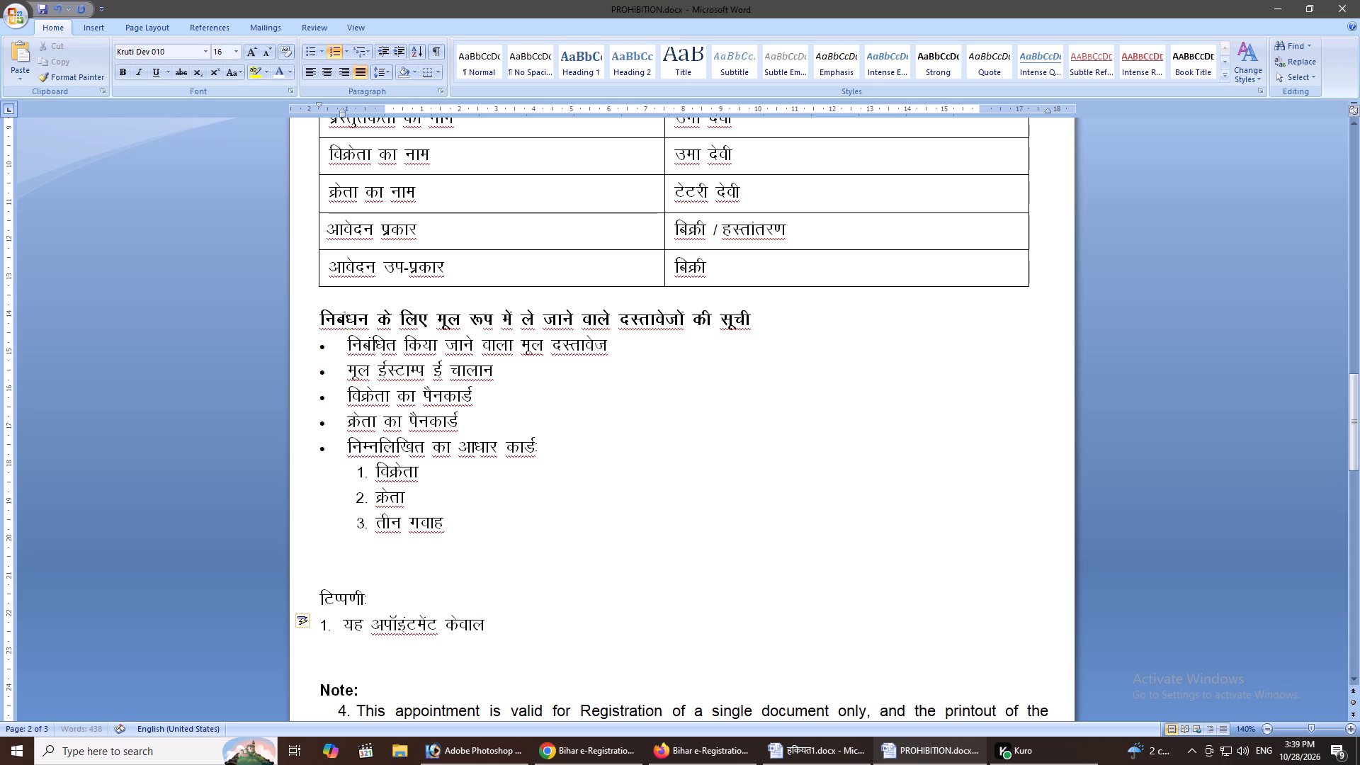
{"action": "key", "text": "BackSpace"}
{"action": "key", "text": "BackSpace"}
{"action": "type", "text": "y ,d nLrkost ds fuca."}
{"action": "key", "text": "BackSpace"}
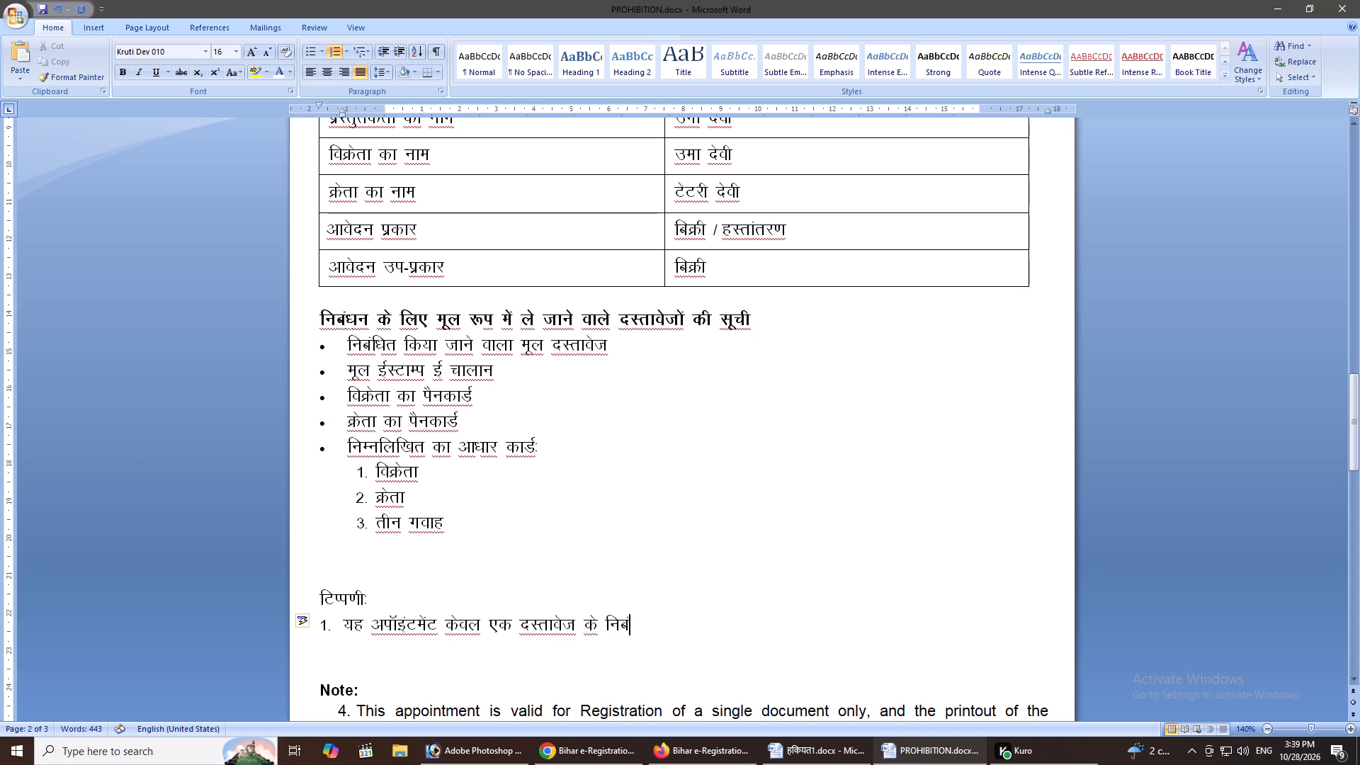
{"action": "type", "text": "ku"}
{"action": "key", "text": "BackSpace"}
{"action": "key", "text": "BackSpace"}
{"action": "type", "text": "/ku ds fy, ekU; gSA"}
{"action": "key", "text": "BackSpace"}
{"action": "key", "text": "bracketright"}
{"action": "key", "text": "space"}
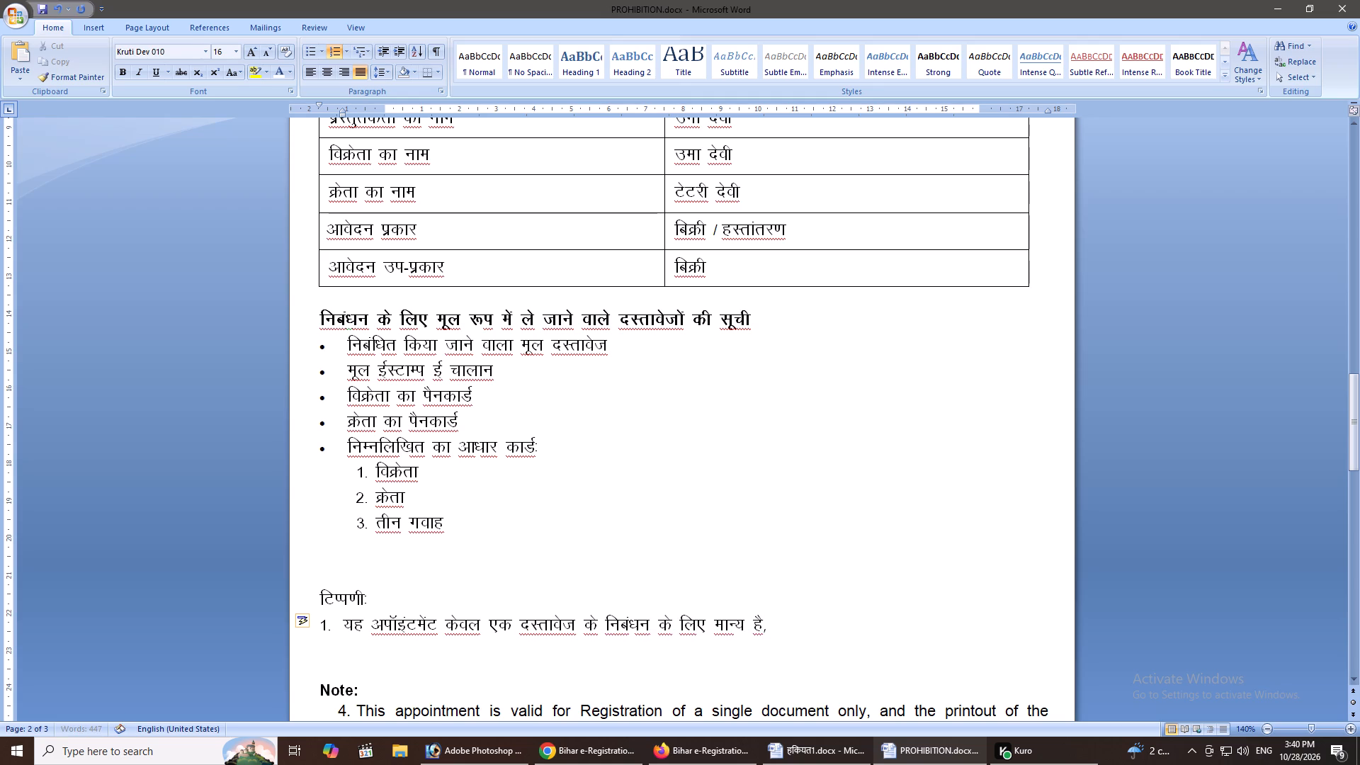
Continue note item 1 with और पुष्टि की गई अपॉइंटमेंट का प्रिंट आउट.
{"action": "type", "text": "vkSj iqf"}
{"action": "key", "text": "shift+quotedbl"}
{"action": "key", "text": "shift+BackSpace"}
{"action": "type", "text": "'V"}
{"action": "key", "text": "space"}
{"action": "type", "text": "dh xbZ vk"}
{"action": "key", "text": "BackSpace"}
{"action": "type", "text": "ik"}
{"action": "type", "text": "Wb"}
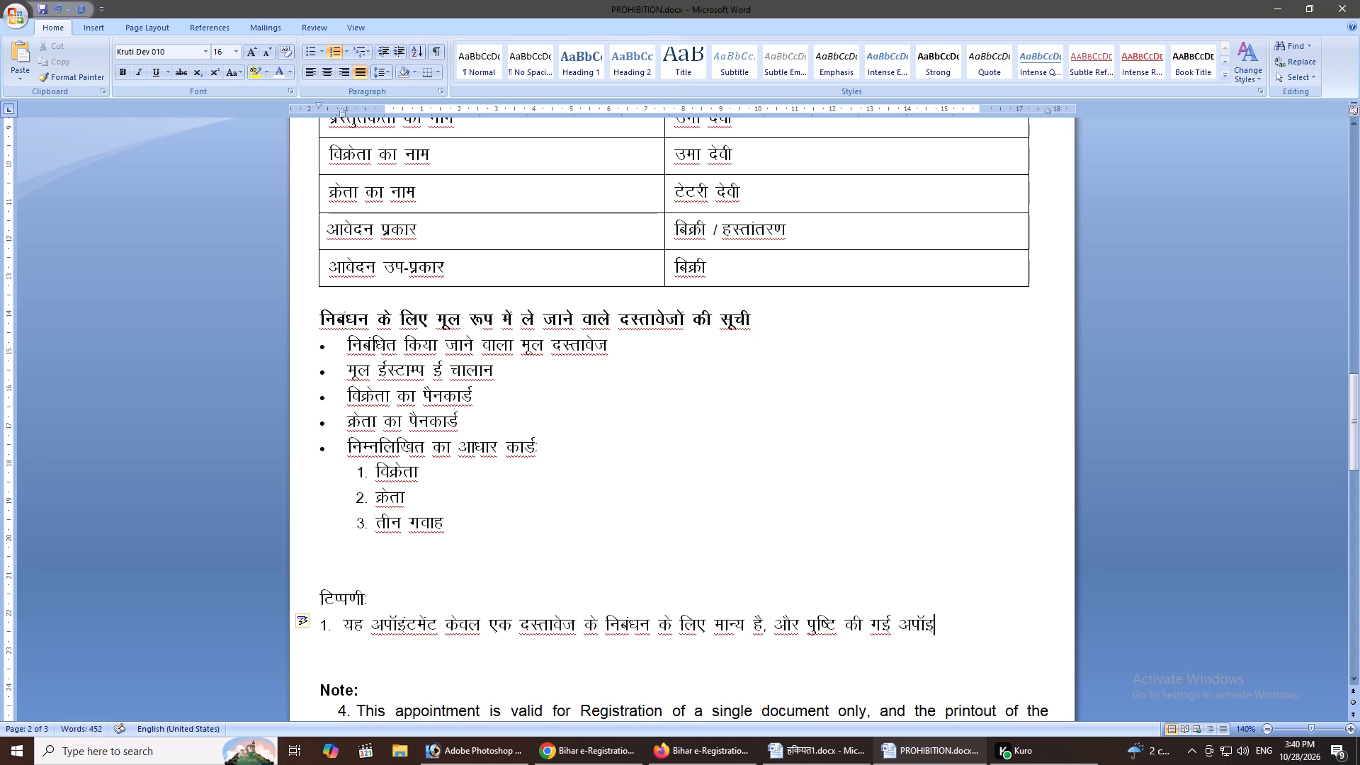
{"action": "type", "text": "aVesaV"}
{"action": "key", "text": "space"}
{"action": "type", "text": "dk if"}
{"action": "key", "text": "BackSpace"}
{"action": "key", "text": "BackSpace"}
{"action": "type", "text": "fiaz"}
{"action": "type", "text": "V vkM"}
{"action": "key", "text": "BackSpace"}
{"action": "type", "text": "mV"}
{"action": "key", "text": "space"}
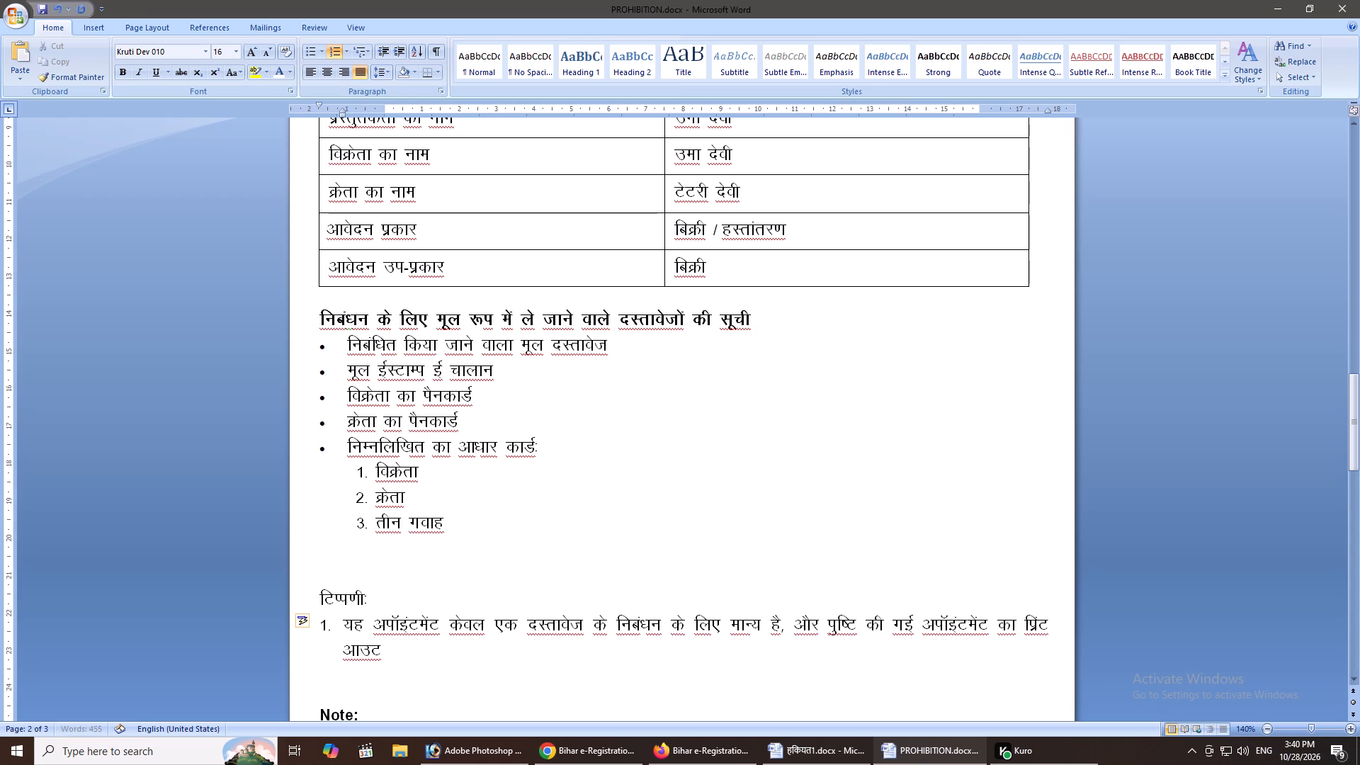
Finish note item 1 with निबंधित होने वाले दस्तावेजों के साथ संलग्न किया जाना चाहिए।.
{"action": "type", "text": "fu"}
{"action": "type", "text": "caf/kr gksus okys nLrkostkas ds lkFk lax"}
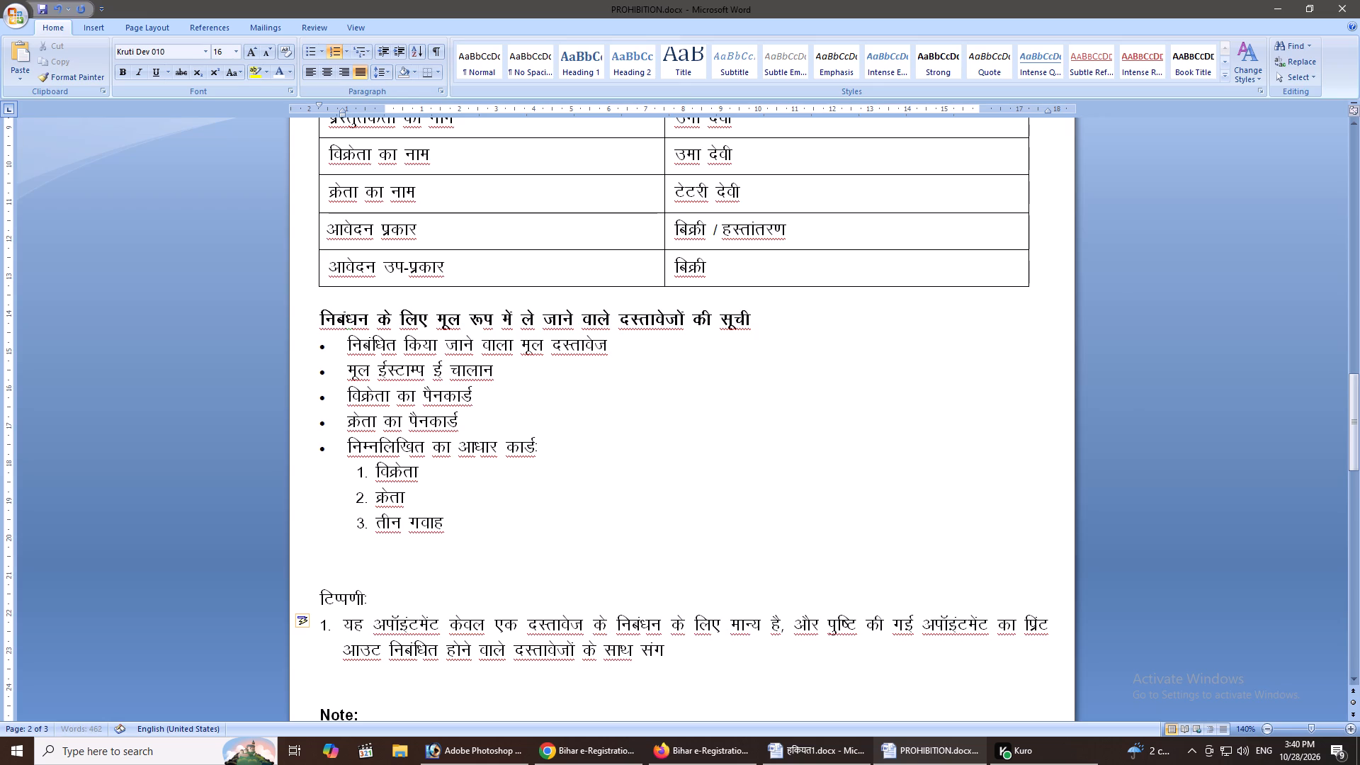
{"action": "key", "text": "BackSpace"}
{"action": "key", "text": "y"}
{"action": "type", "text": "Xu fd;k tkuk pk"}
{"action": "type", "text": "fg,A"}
Add item 2 to the टिप्पणी list, beginning with यह अपॉइंटमेंट पर निबंधित.
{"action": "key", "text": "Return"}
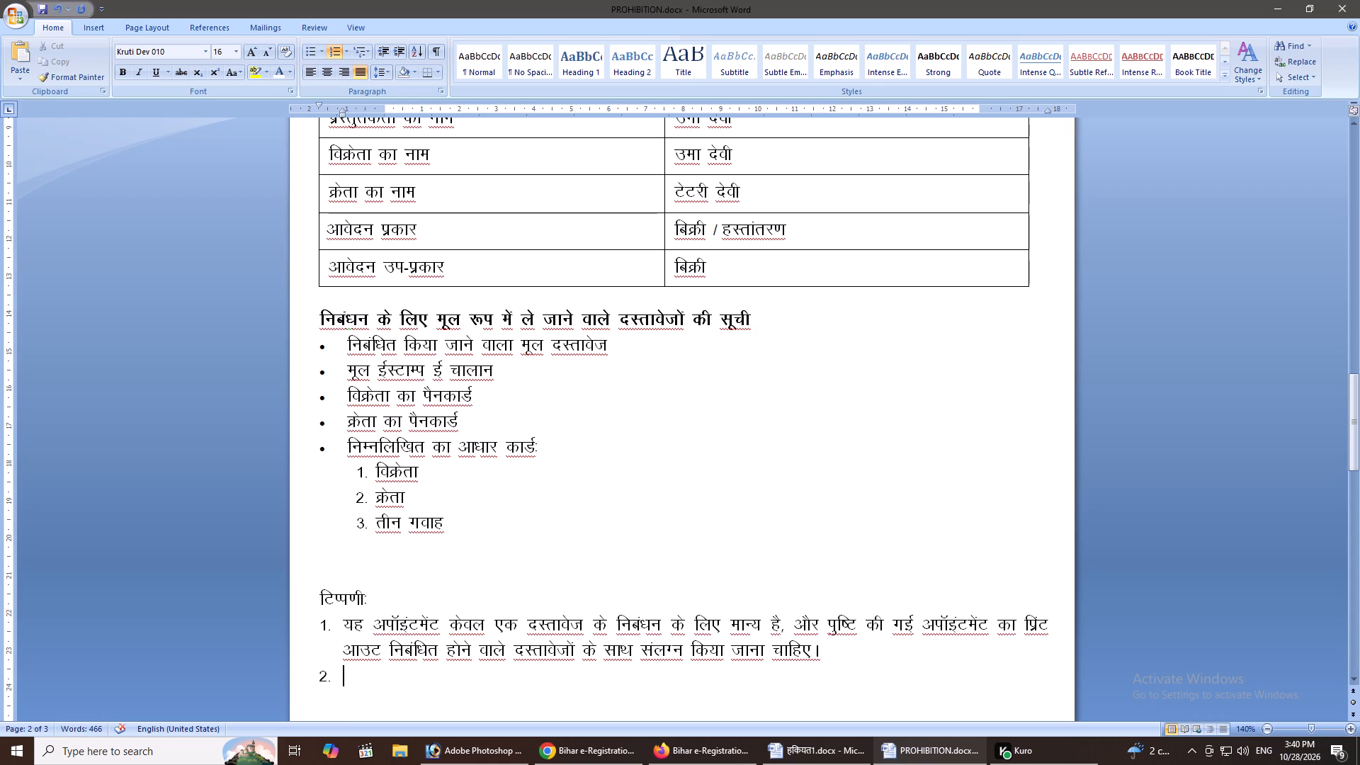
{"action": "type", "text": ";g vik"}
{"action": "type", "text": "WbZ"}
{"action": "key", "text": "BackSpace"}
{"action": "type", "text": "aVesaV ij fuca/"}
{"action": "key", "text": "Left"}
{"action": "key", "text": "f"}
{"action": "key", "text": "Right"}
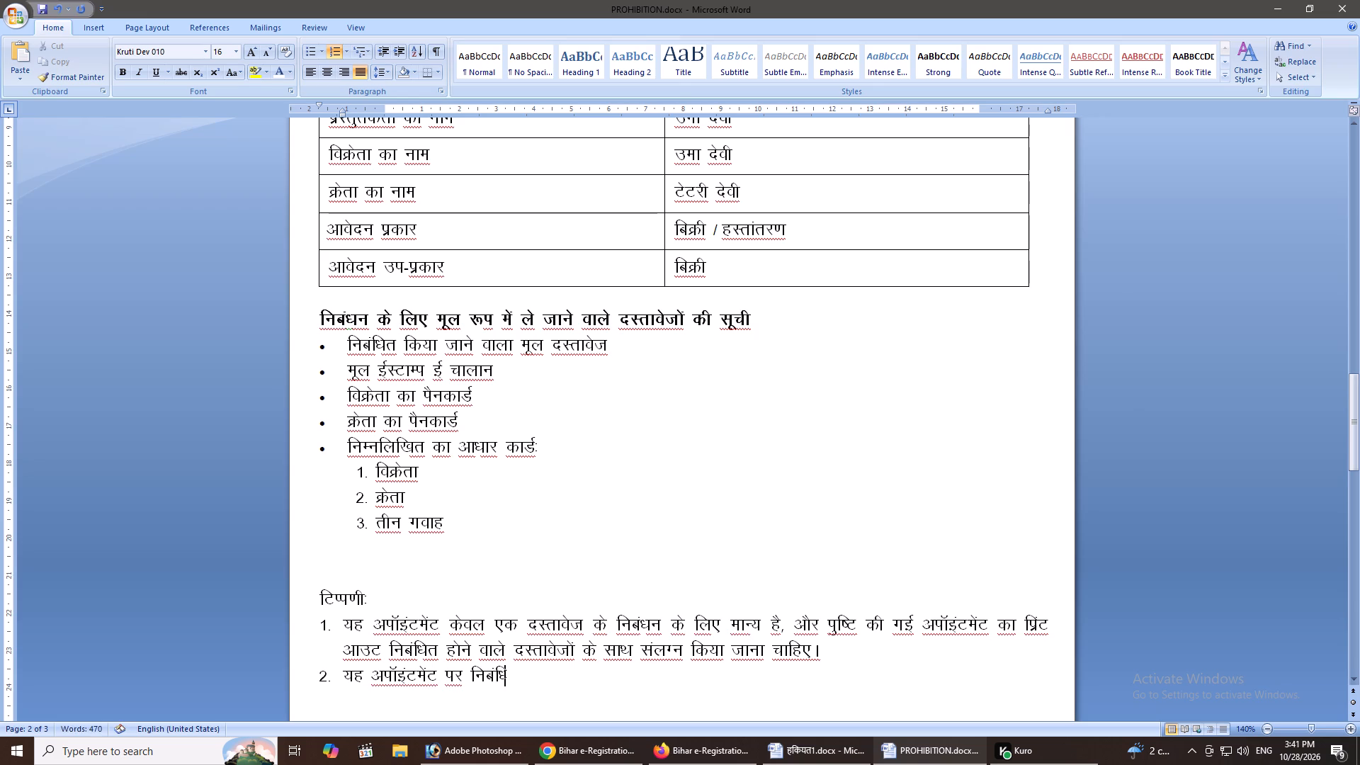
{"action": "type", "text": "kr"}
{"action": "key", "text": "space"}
Continue note item 2 with होने वाले दस्तावेजों के साथ उचित.
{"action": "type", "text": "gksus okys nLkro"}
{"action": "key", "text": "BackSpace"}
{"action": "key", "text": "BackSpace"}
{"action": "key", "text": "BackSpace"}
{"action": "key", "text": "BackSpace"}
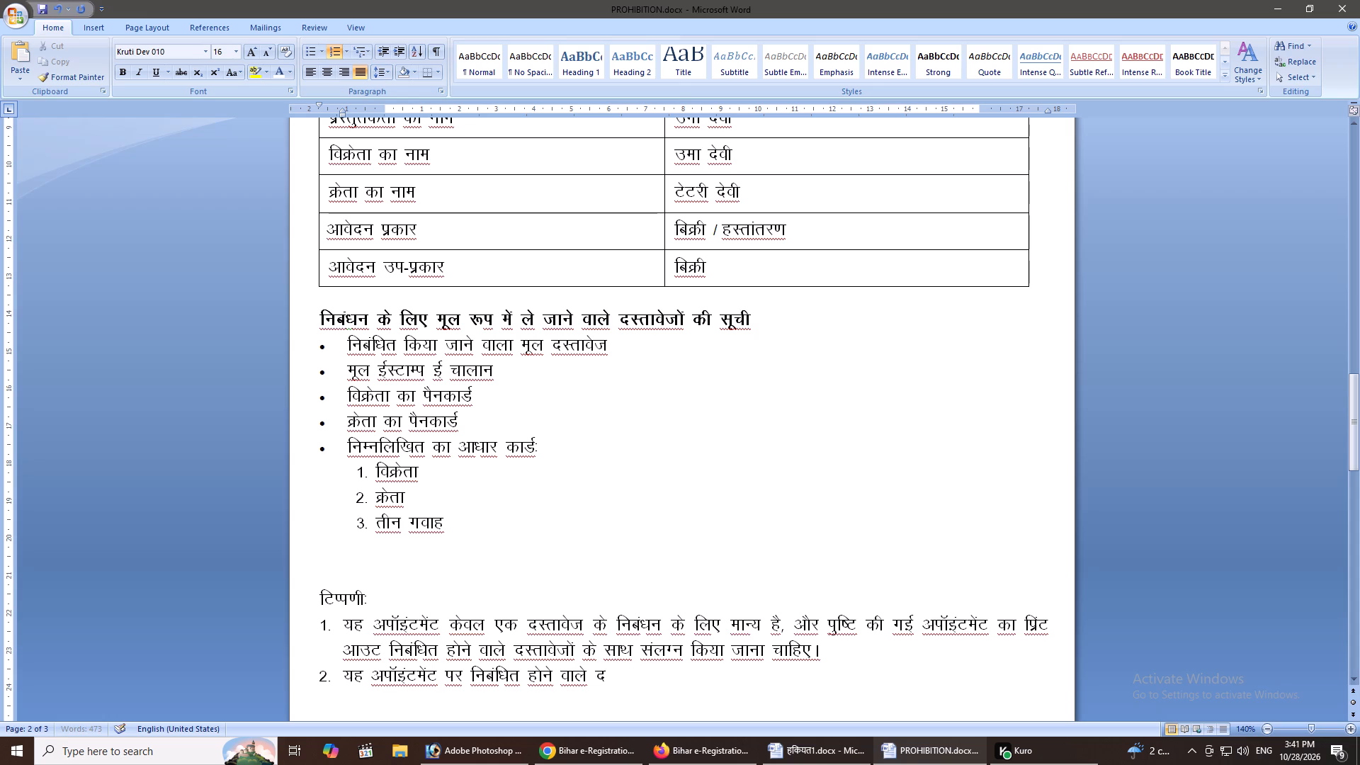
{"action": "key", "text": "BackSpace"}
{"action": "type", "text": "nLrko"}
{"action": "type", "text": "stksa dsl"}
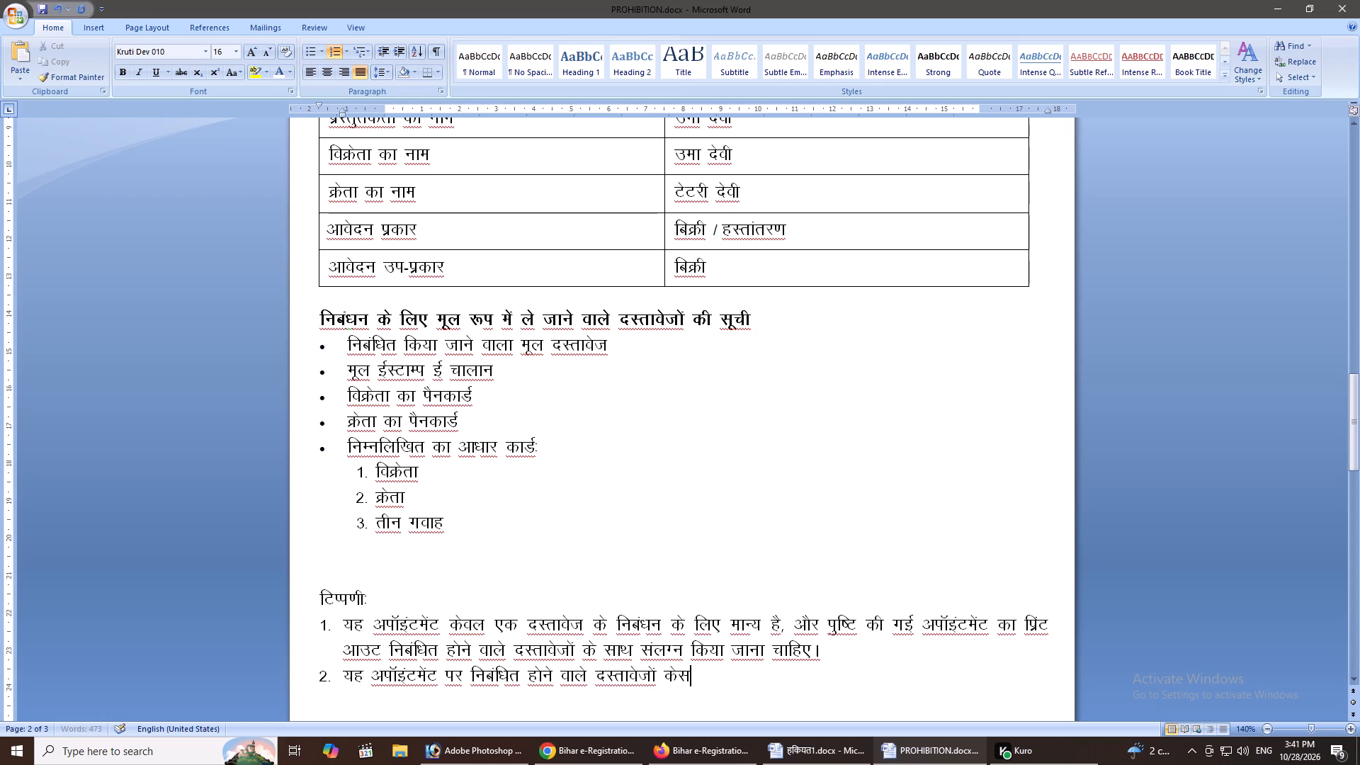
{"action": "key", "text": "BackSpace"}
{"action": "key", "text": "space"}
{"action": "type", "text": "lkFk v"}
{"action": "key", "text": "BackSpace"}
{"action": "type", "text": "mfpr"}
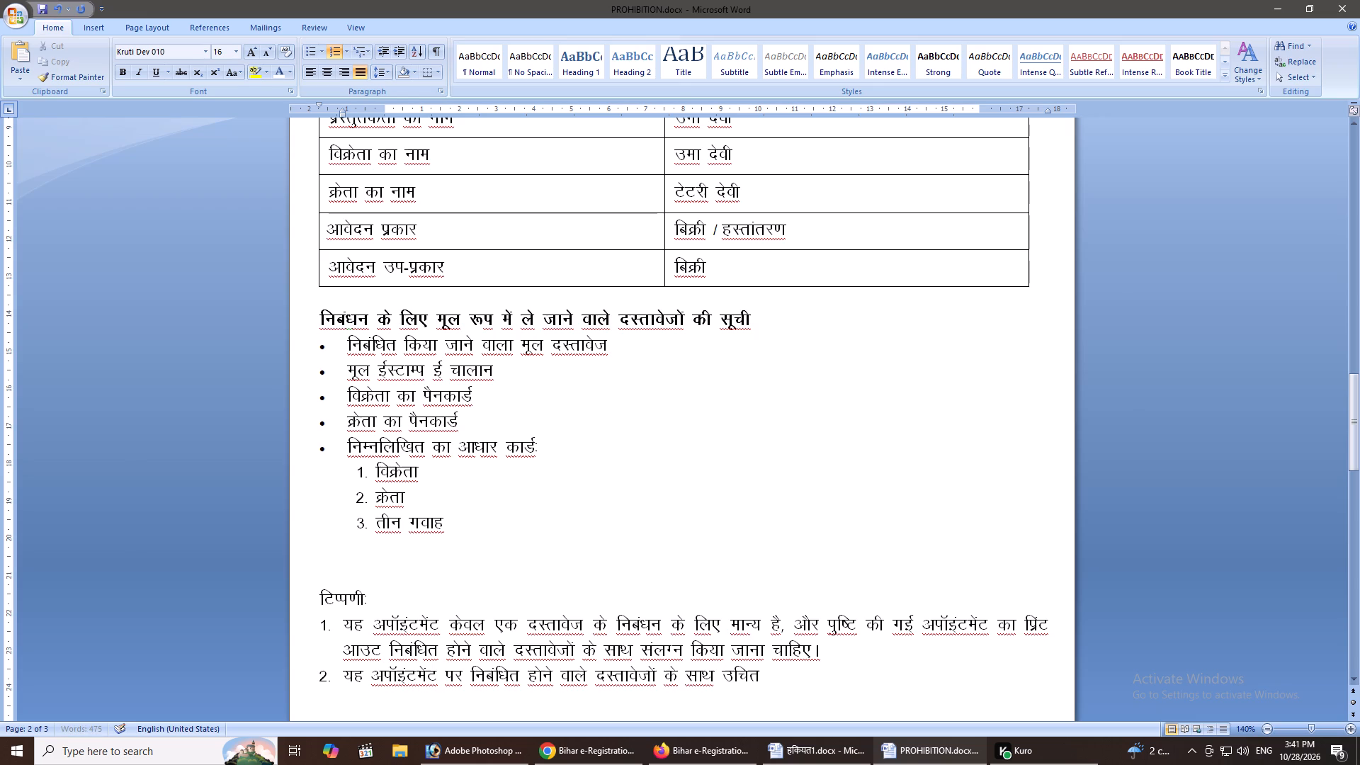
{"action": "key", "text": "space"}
Continue note item 2 with स्टाम्प डयूटी, including the comma.
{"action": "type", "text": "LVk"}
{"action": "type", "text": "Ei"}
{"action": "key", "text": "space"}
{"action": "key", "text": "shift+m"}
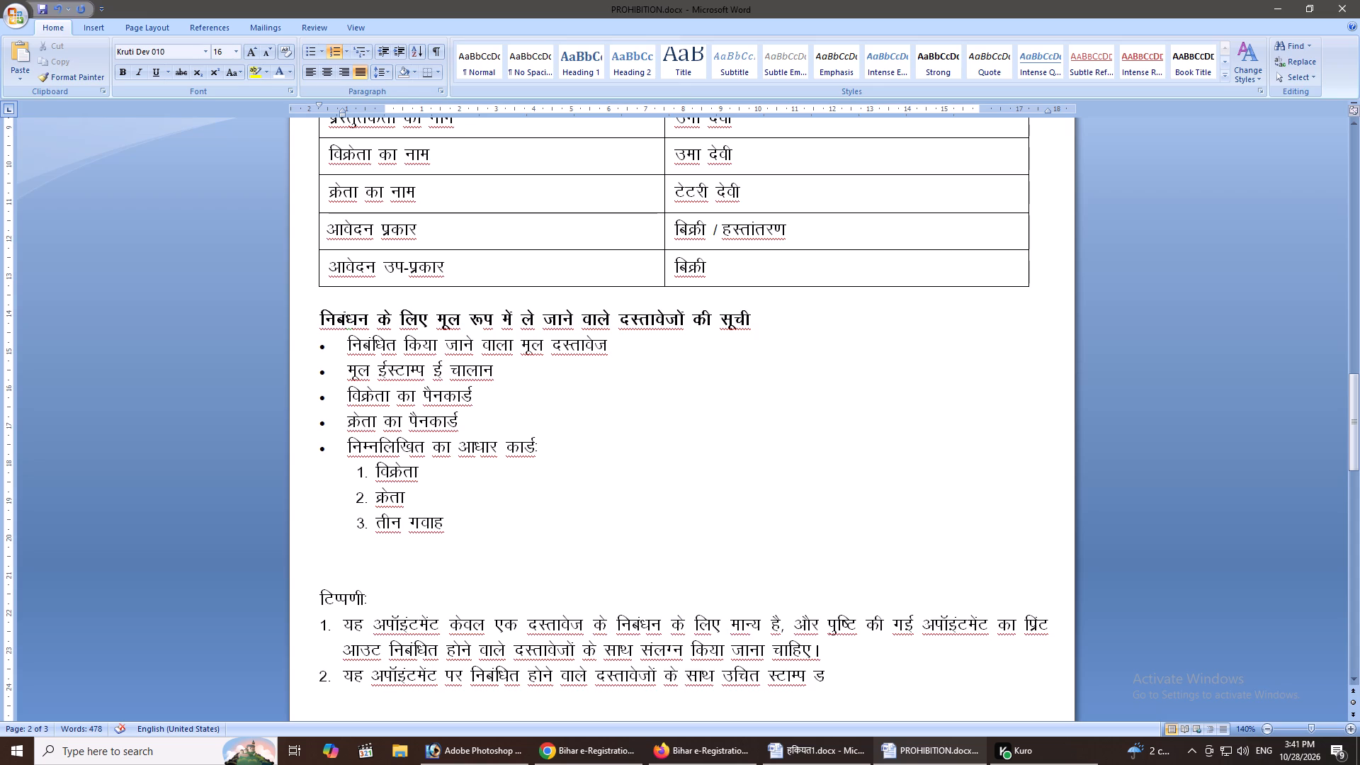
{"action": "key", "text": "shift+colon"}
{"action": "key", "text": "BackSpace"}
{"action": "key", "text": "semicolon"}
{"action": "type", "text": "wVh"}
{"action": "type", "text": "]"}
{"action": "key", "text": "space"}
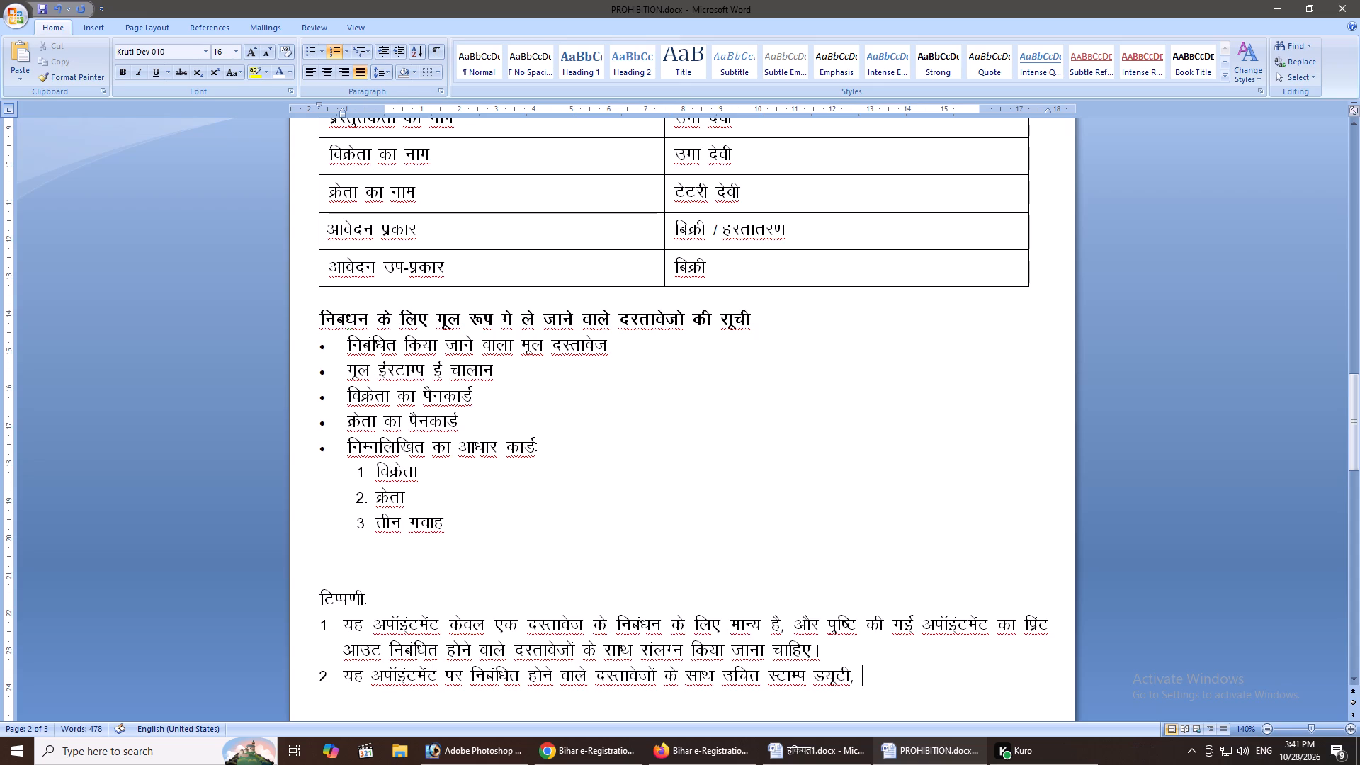
Continue note item 2 with निबंधन शुल्क और सेवा शुल्क.
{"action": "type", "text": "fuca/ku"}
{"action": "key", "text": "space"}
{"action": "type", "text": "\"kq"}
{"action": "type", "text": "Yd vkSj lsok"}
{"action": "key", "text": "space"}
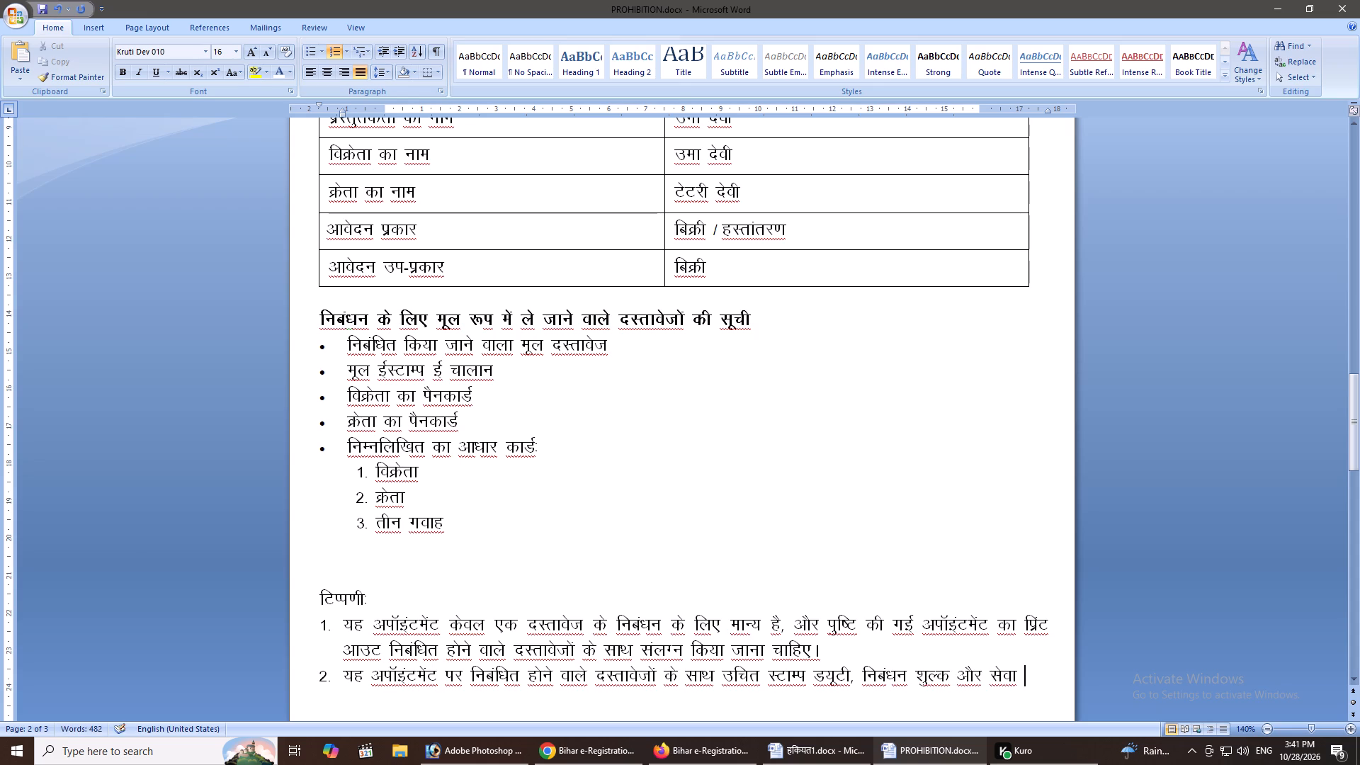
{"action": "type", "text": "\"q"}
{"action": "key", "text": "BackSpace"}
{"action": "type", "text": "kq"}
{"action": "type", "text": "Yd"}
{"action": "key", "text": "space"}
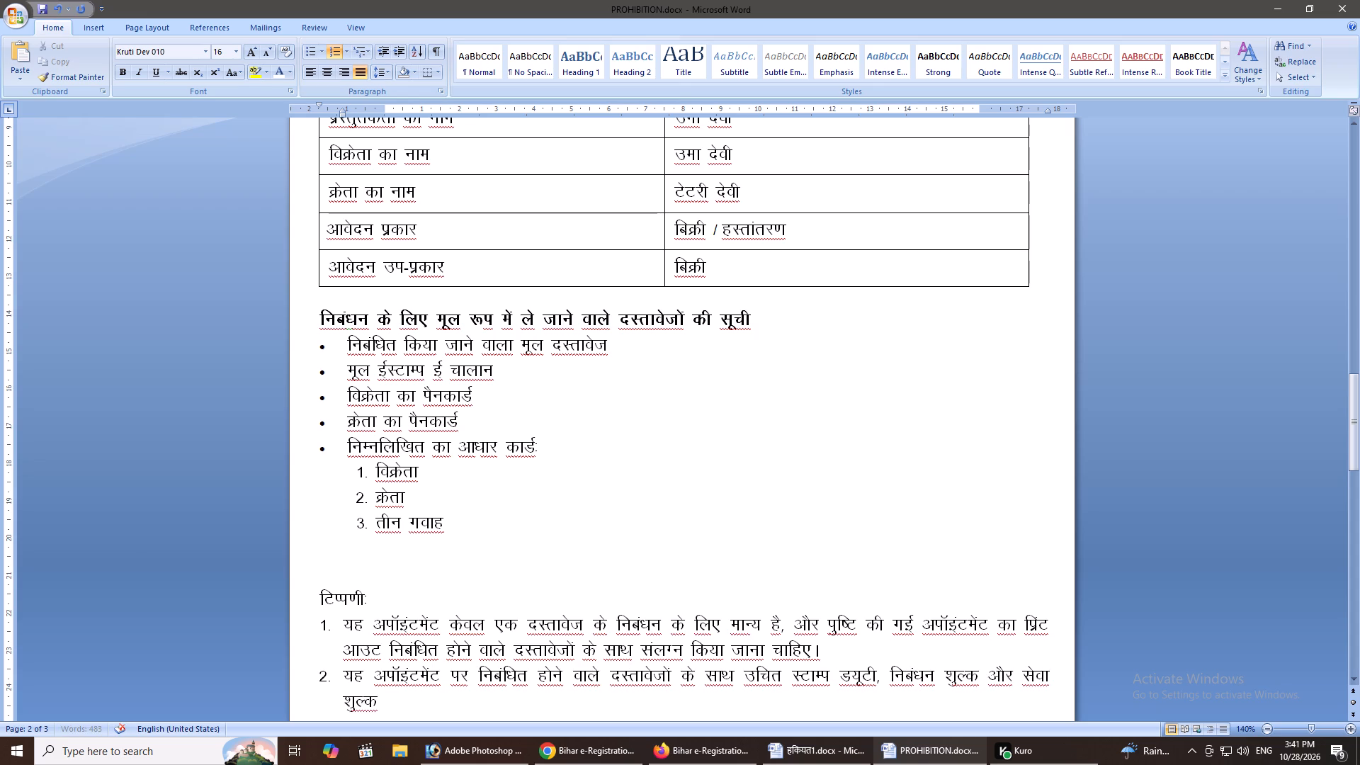
Continue note item 2 with अन्य शुल्क का प्रमाण.
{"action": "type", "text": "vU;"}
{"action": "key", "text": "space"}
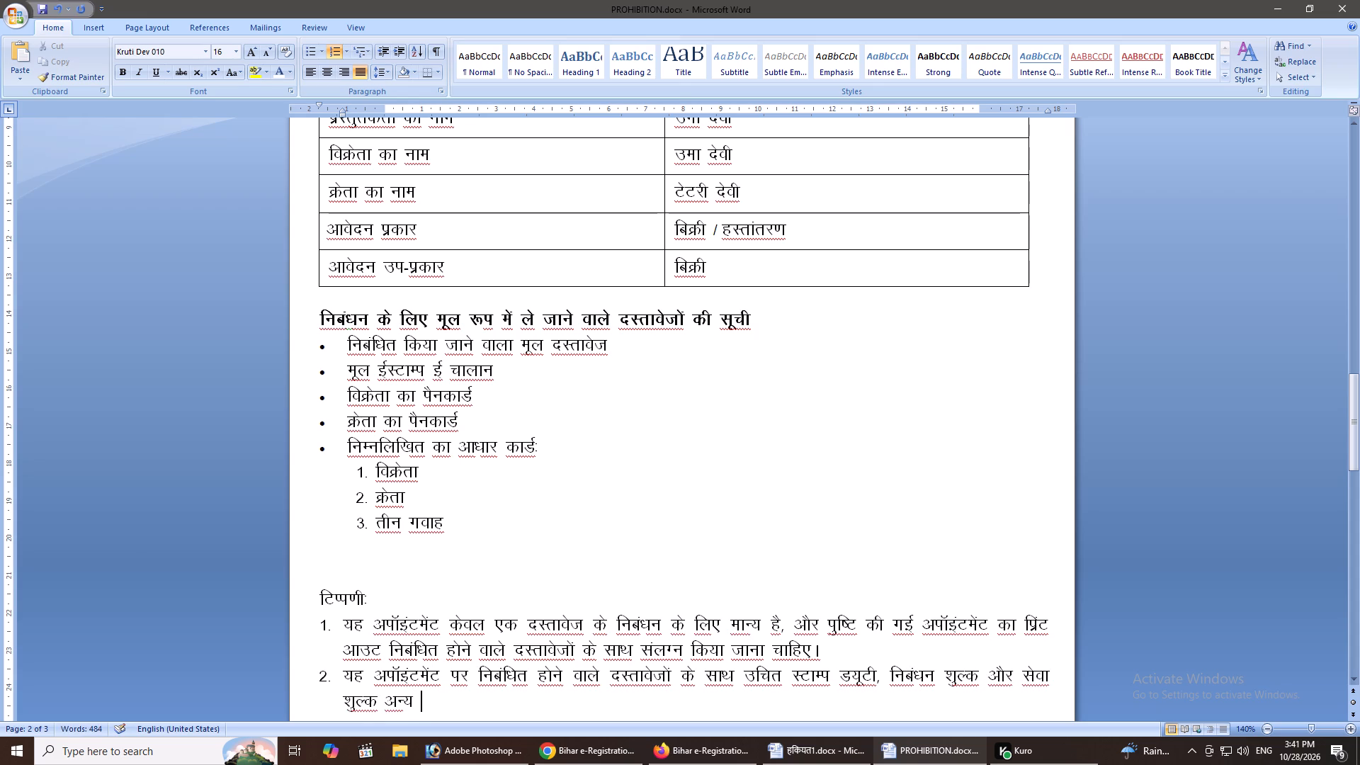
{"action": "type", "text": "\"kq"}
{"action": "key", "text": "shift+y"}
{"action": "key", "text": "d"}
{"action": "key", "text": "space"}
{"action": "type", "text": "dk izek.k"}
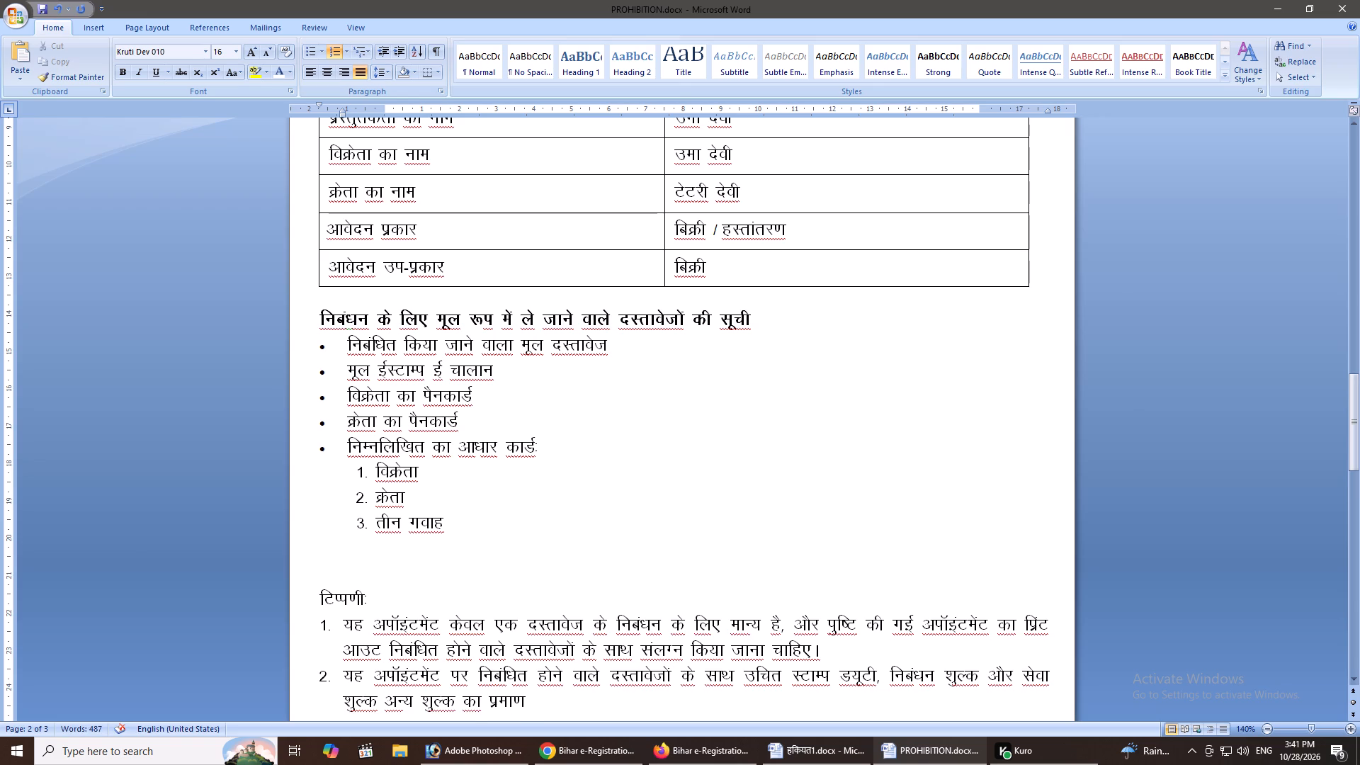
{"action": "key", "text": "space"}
Finish note item 2 with संलग्न नहीं किया जाता है, तो अपॉइंटमेंट अमान्य मानी जाएगी।.
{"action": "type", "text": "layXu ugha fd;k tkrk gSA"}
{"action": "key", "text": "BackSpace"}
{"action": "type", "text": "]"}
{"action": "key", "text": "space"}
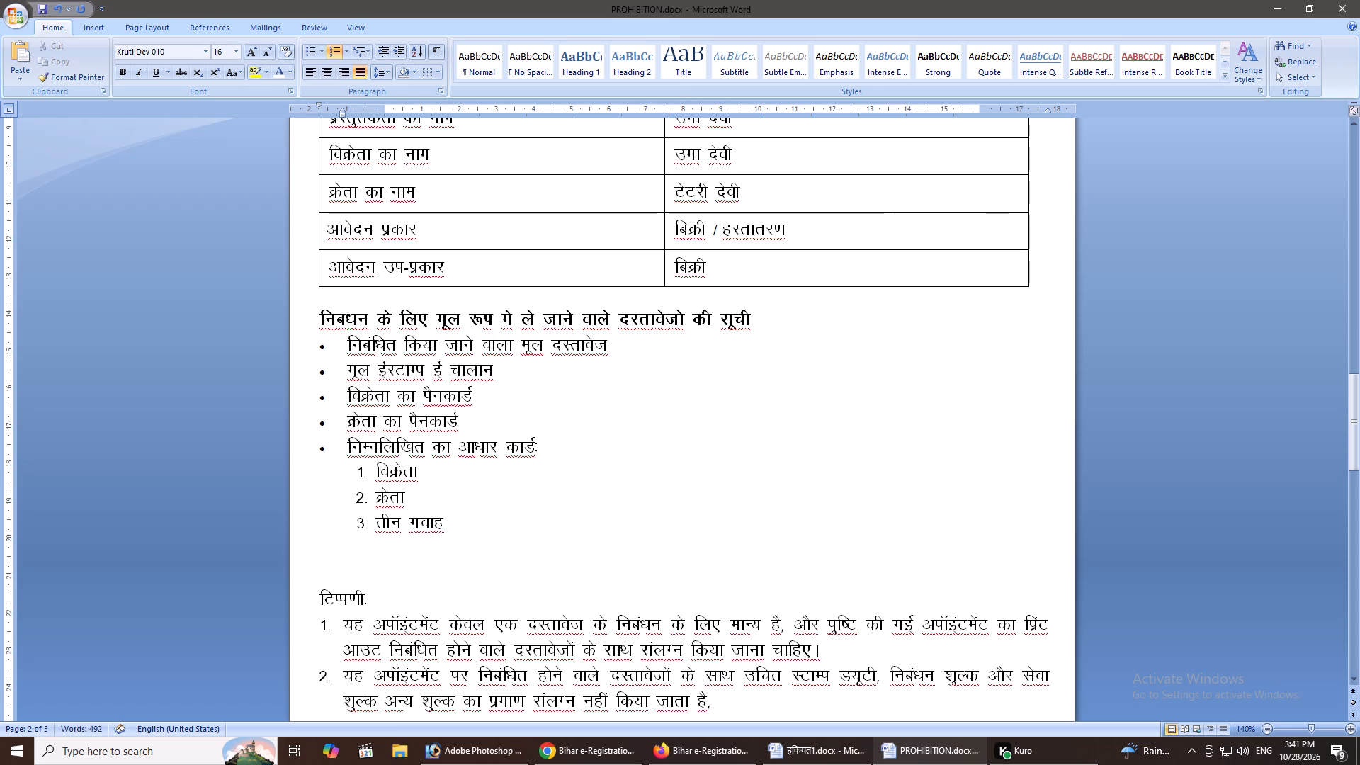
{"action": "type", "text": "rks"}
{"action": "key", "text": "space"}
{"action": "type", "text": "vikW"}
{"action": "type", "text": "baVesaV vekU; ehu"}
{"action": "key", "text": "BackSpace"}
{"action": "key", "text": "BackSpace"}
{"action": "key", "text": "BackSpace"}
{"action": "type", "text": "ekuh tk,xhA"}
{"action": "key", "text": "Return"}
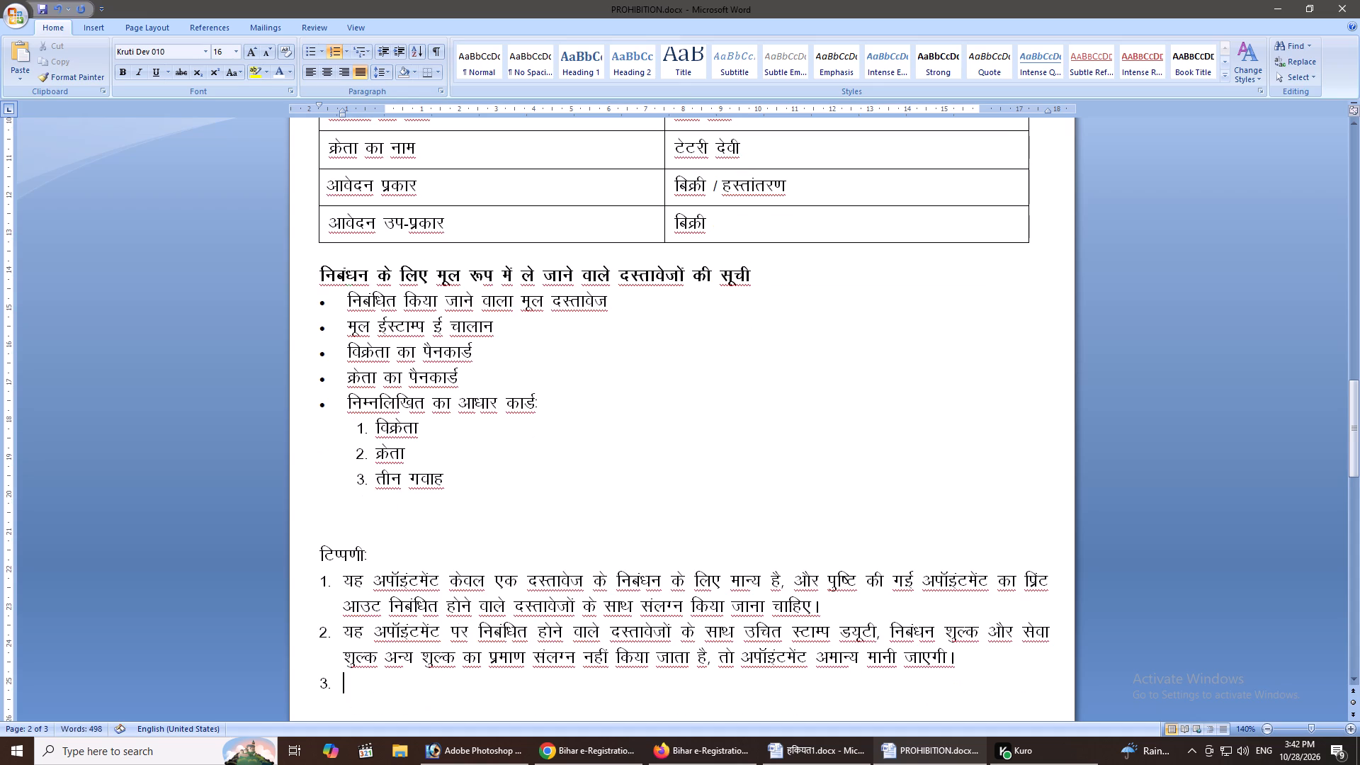
Add item 3 to the टिप्पणी list, beginning with यह एक सिस्टम जनरेटेड अपॉइंटमेंट बुकिंग रसीद.
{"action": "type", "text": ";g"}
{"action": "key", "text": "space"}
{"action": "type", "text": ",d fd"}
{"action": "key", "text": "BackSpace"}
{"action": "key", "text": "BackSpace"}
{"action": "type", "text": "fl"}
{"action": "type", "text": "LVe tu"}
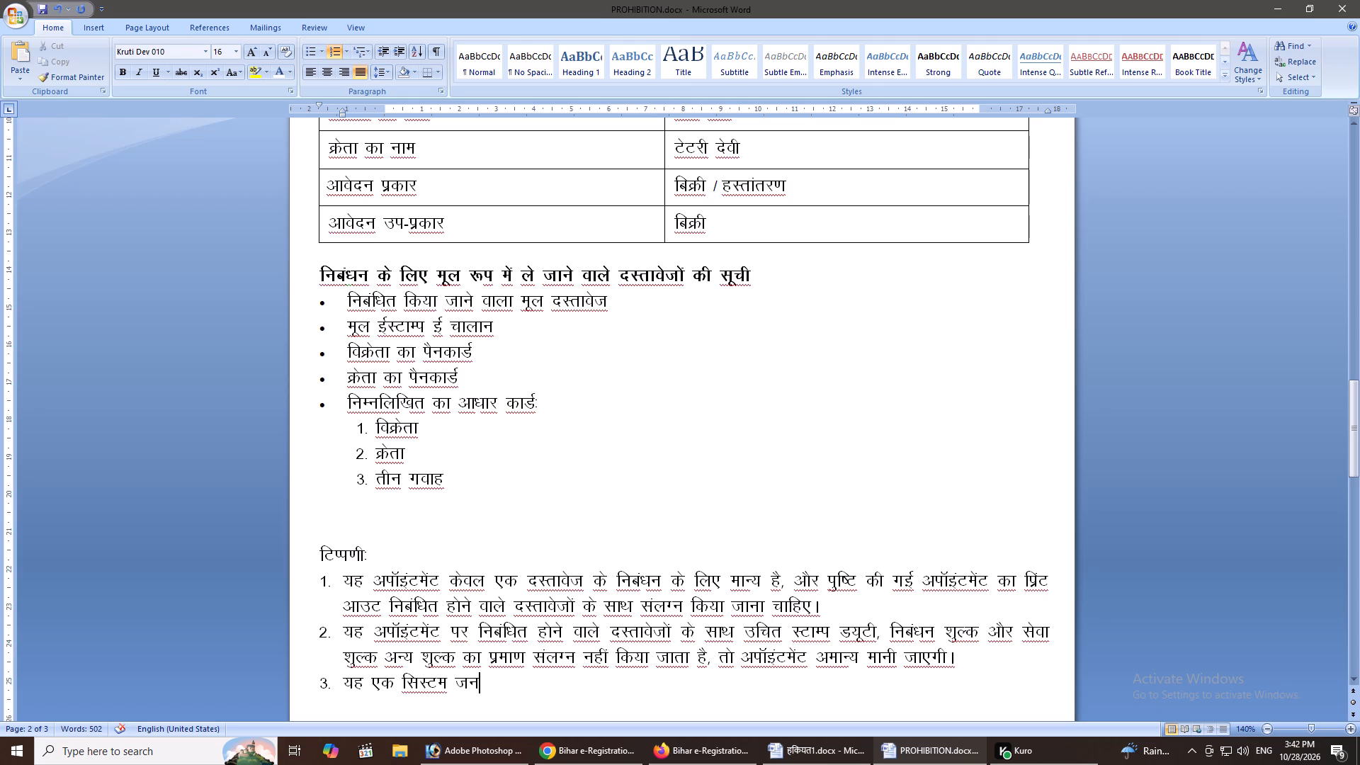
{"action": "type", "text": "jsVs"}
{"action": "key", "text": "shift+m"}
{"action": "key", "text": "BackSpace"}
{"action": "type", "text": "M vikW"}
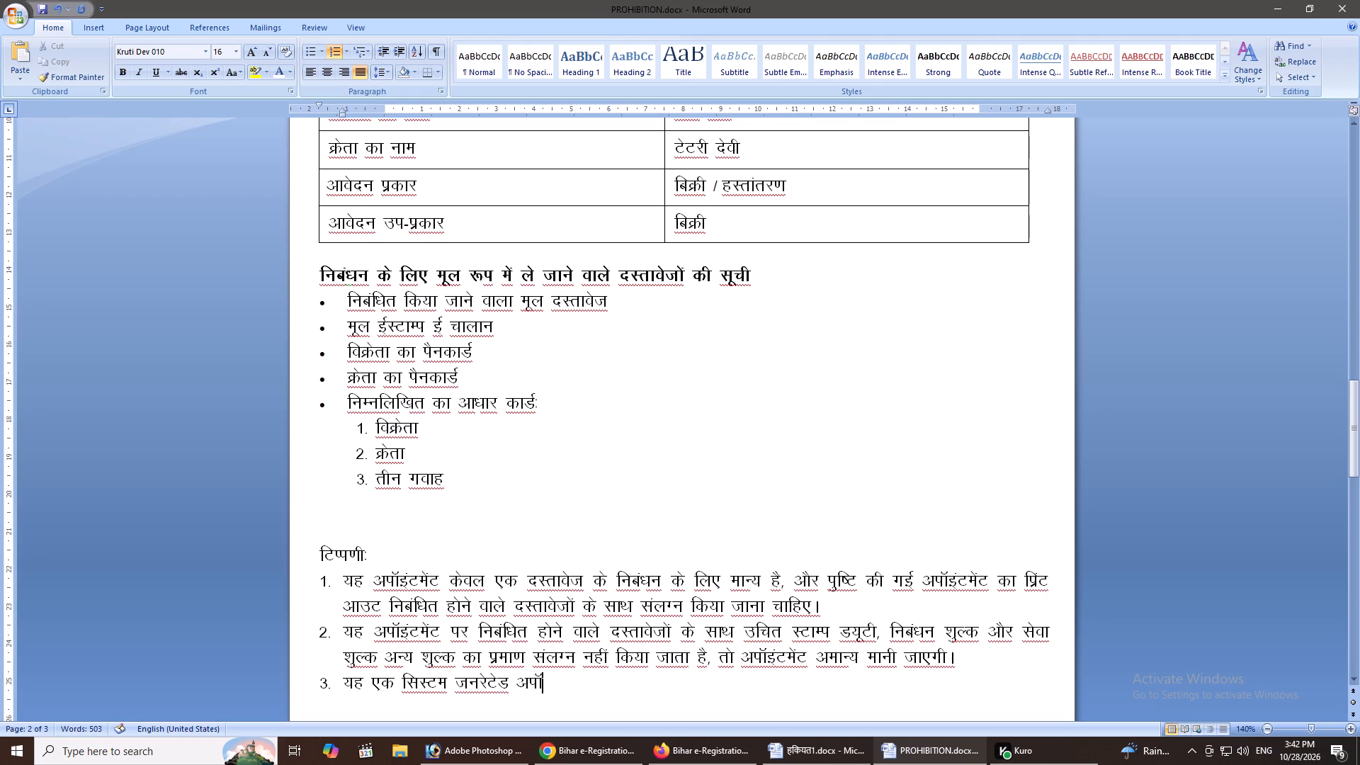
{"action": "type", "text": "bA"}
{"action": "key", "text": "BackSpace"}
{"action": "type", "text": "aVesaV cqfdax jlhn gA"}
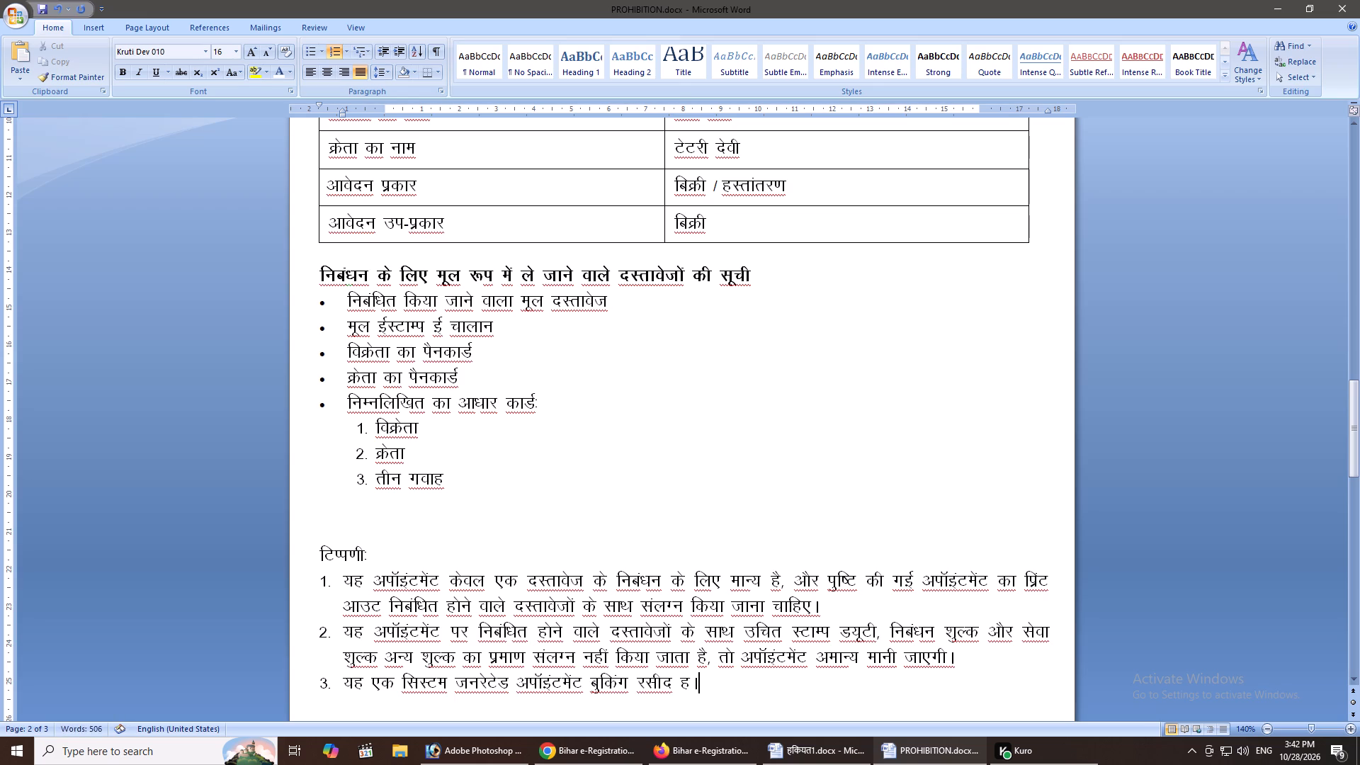
Continue note item 3 with है, इसलिए मुहर और हस्ताक्षर.
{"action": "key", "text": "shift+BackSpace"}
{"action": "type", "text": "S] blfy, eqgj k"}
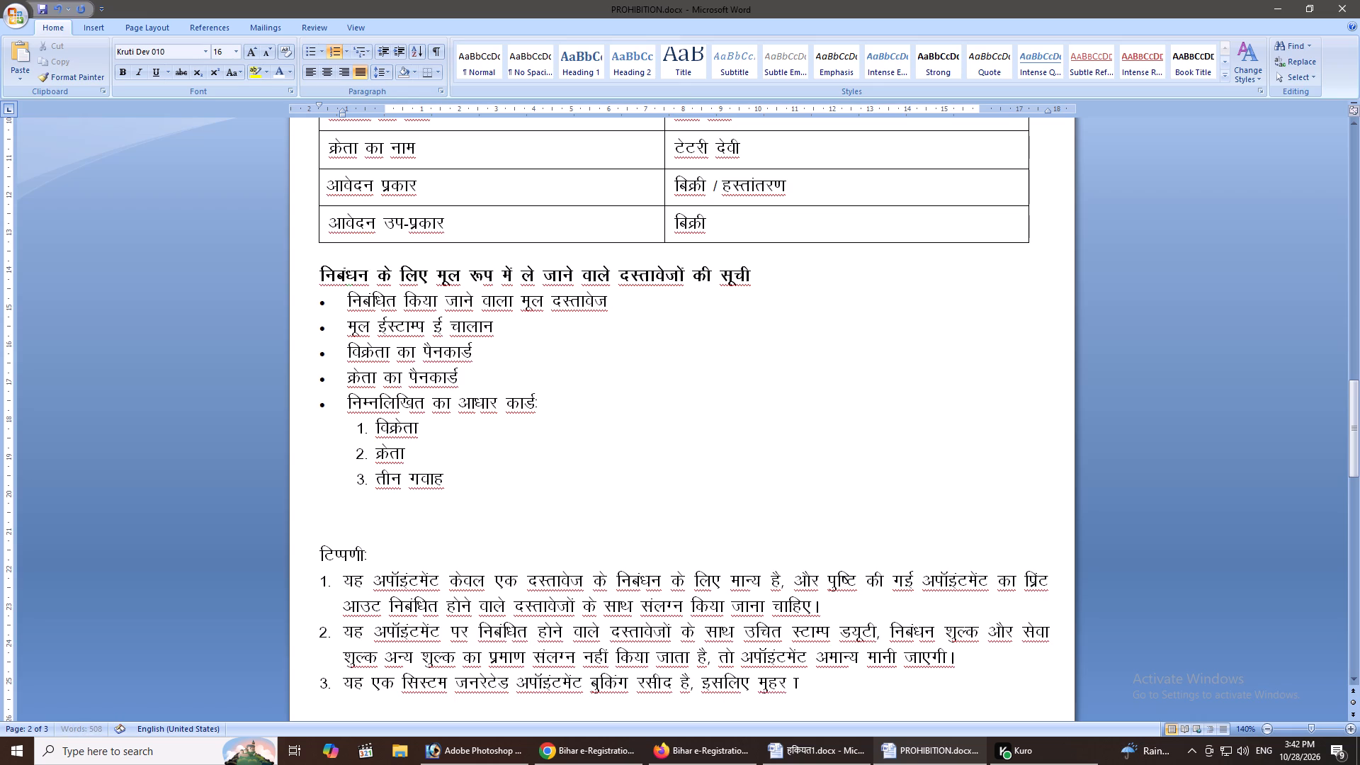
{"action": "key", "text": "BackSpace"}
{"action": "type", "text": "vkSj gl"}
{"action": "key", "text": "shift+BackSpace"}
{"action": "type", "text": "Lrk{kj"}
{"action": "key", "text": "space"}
Finish note item 3 with की आवश्यकता नहीं है।.
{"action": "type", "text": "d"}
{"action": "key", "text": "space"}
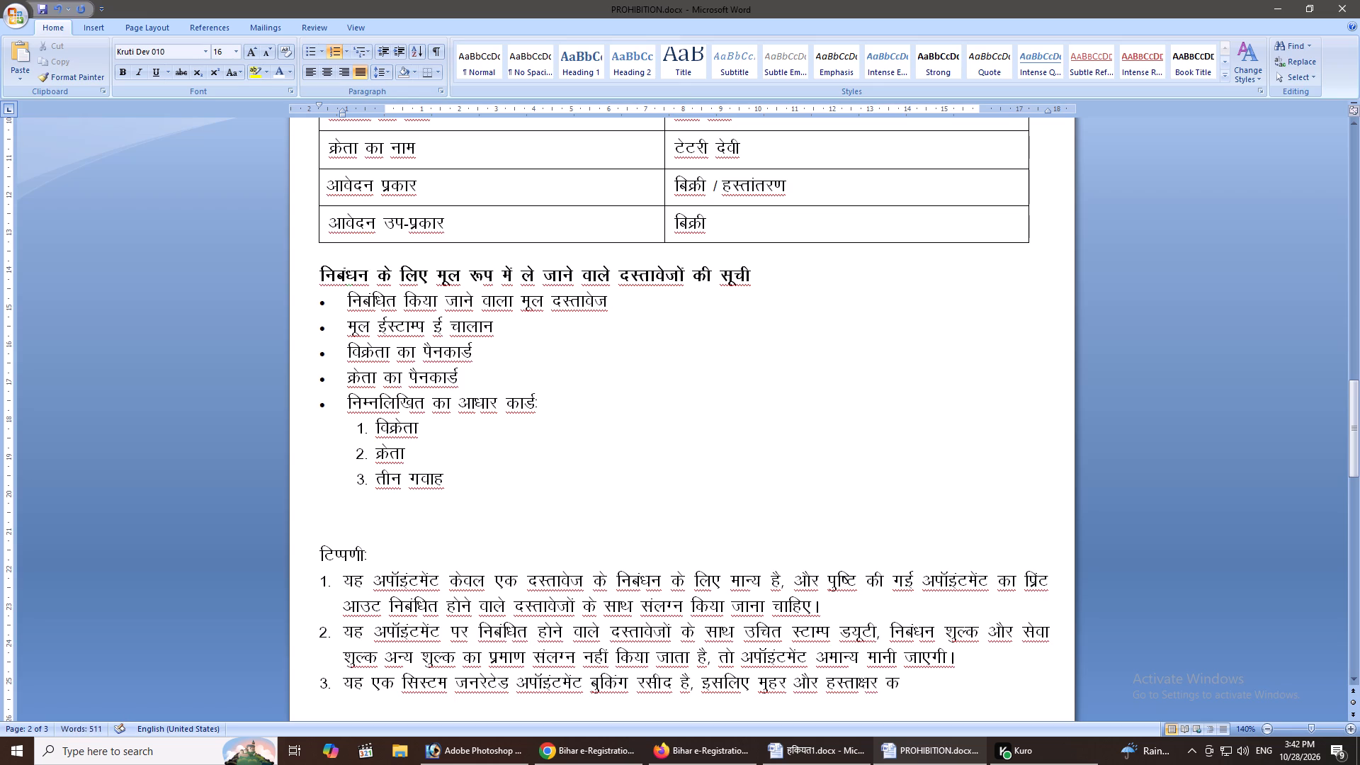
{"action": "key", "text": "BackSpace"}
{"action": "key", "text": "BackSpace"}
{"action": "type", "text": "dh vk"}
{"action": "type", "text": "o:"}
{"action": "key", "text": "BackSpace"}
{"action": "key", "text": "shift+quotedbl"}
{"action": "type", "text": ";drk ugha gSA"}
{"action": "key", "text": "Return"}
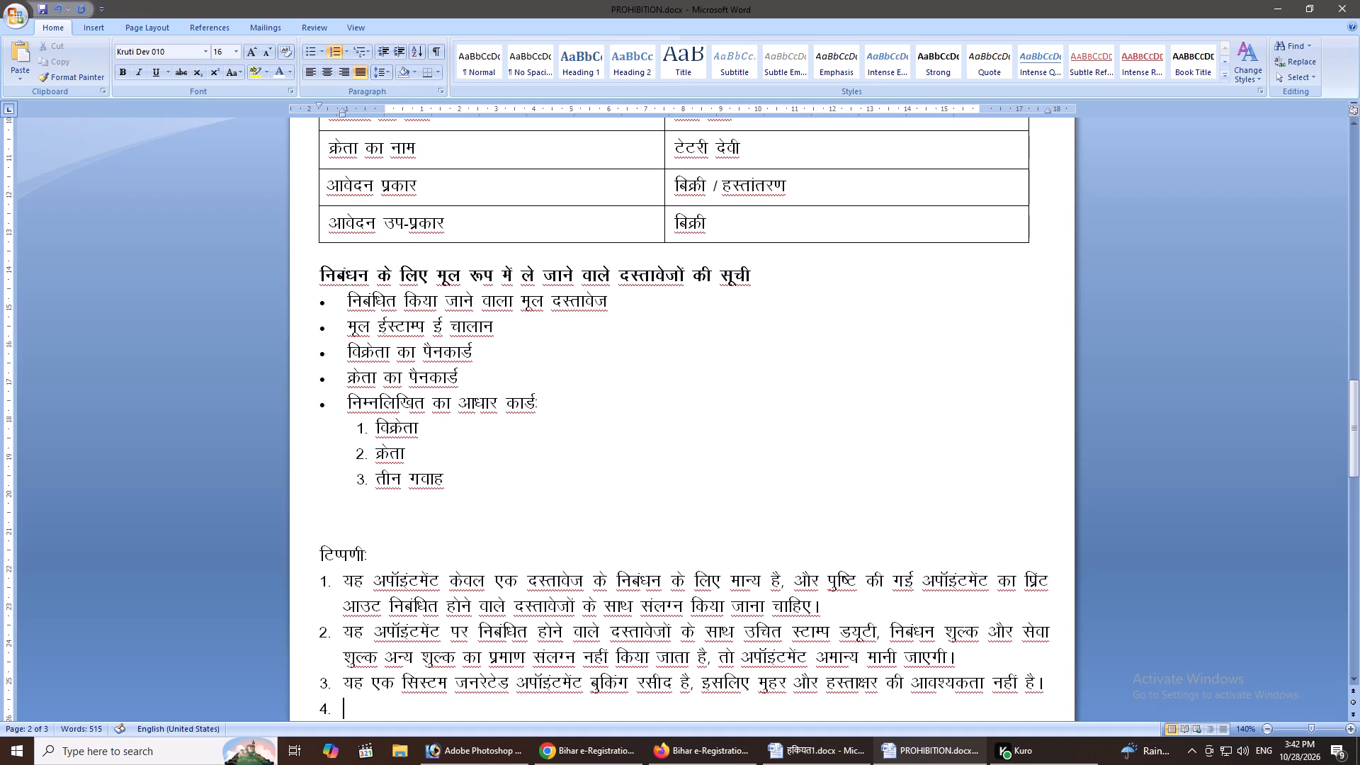
End the numbered list and begin an unnumbered closing line with यह अपॉइंटमेंट रसीद से :.
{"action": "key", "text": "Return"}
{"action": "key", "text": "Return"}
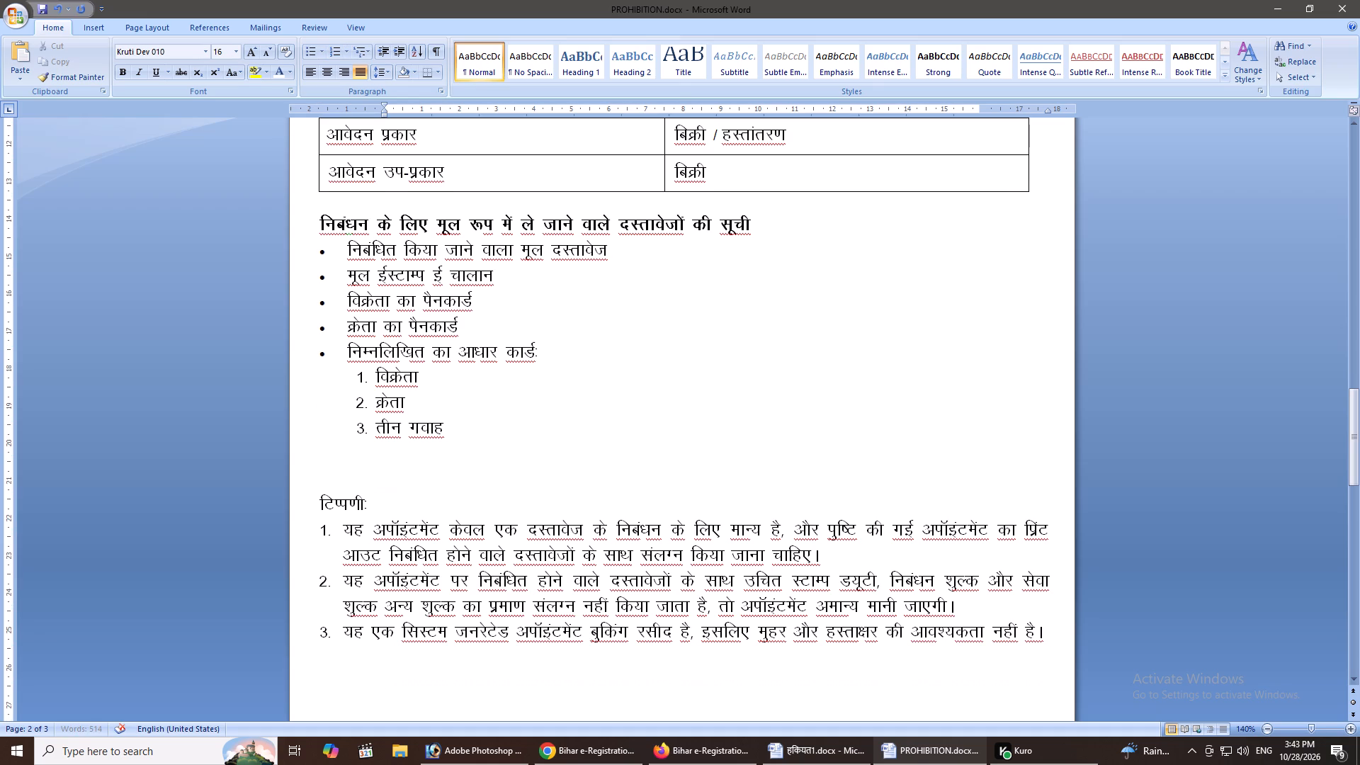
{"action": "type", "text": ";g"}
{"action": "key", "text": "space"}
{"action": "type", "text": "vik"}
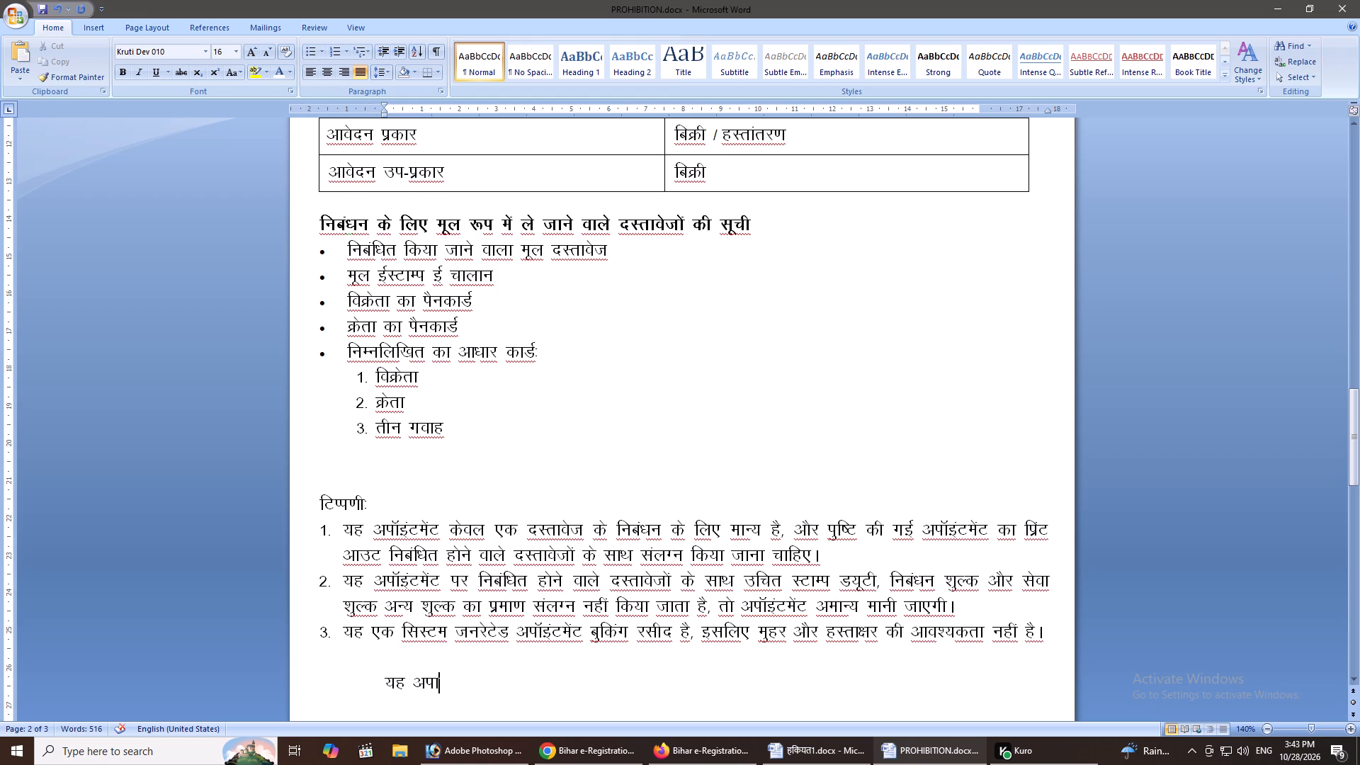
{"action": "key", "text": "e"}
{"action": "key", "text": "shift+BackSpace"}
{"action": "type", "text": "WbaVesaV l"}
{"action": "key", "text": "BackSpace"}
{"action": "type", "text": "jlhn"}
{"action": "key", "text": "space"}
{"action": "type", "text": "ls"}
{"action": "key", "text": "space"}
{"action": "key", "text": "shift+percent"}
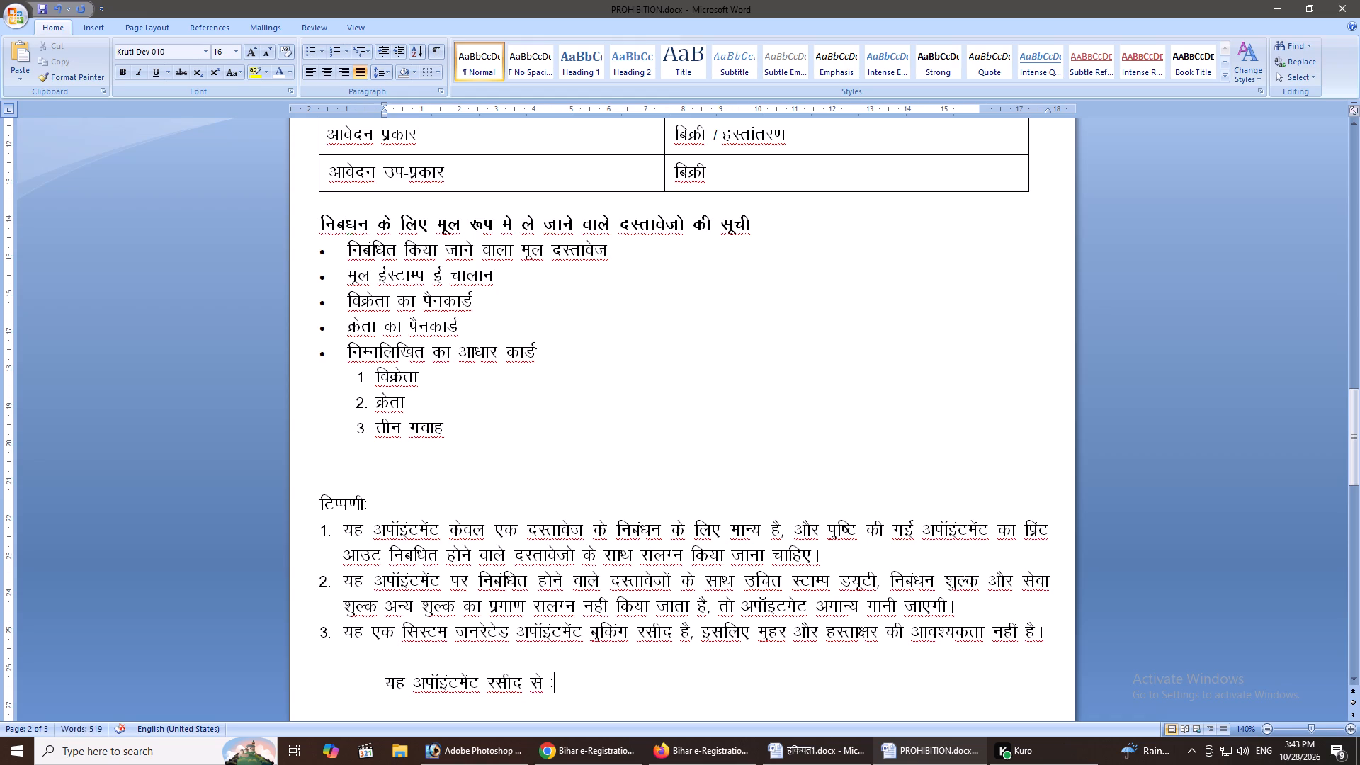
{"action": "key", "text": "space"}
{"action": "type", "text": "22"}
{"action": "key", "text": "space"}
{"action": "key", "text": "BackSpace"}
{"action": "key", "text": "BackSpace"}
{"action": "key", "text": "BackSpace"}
{"action": "scroll", "coordinate": [479, 460], "scroll_direction": "up", "scroll_amount": 4}
{"action": "scroll", "coordinate": [688, 437], "scroll_direction": "up", "scroll_amount": 5}
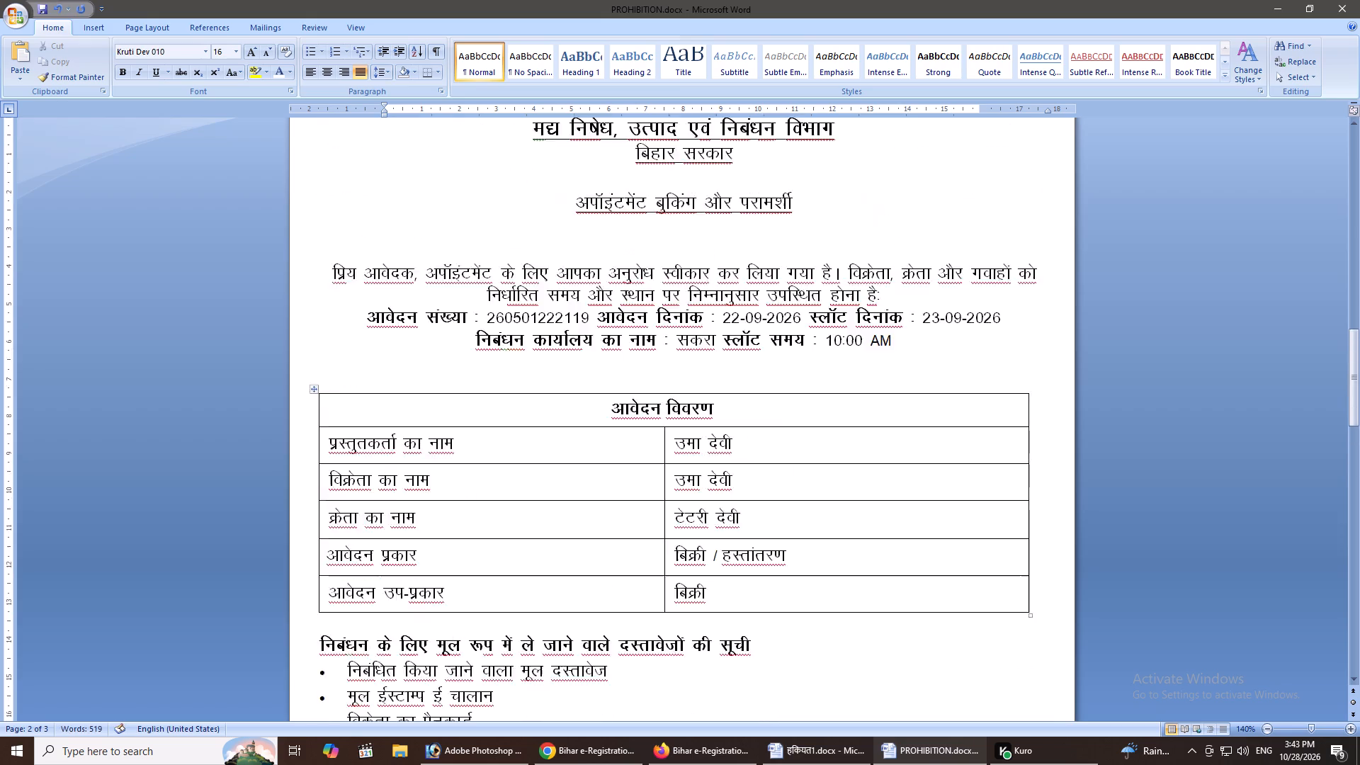
{"action": "scroll", "coordinate": [680, 444], "scroll_direction": "down", "scroll_amount": 13}
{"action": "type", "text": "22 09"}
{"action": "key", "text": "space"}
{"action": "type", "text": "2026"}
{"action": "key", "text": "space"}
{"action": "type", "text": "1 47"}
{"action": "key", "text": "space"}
Finish the closing line's sentence with को उत्पन्न की गयी है।.
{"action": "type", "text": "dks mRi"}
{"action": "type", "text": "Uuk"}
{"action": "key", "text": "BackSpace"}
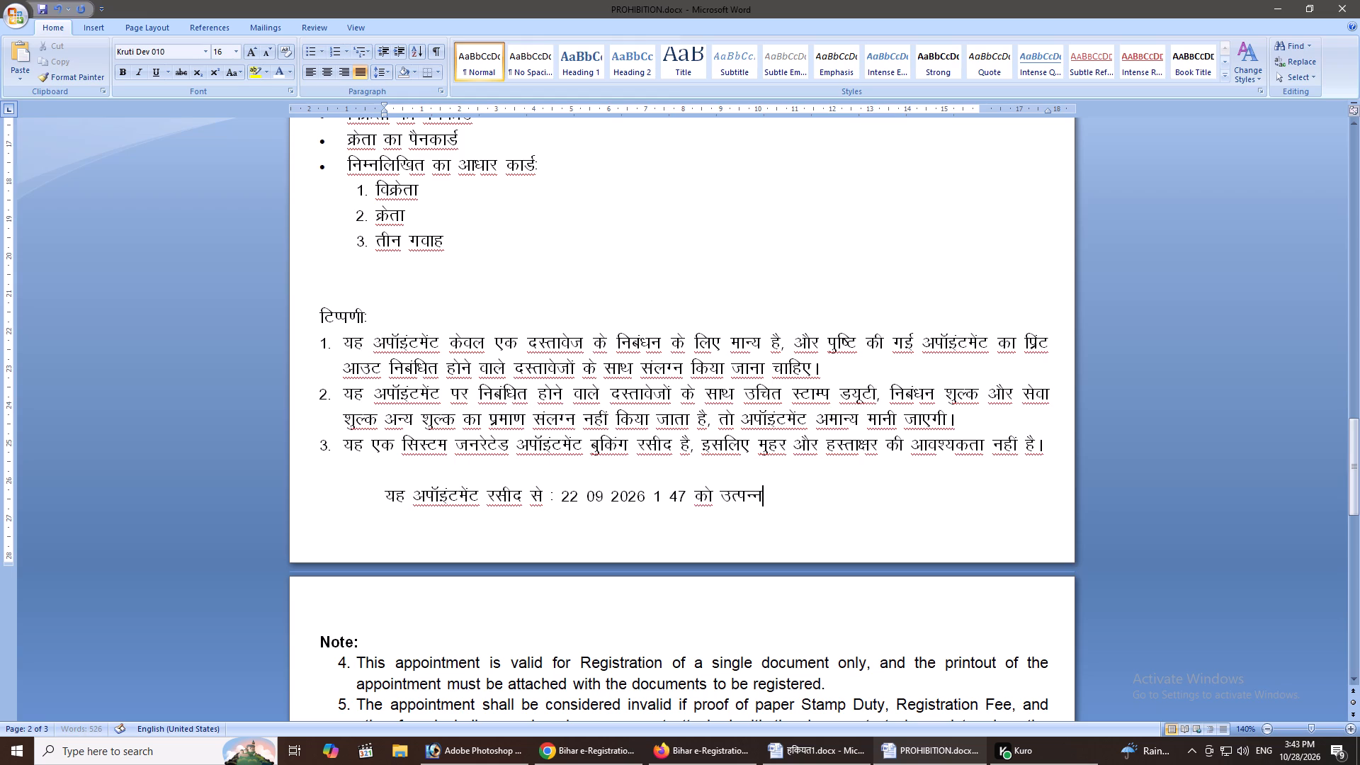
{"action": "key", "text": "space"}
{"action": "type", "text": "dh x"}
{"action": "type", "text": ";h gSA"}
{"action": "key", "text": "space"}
Add the page reference पृष्ठ 2 का 2 at the end of the closing line.
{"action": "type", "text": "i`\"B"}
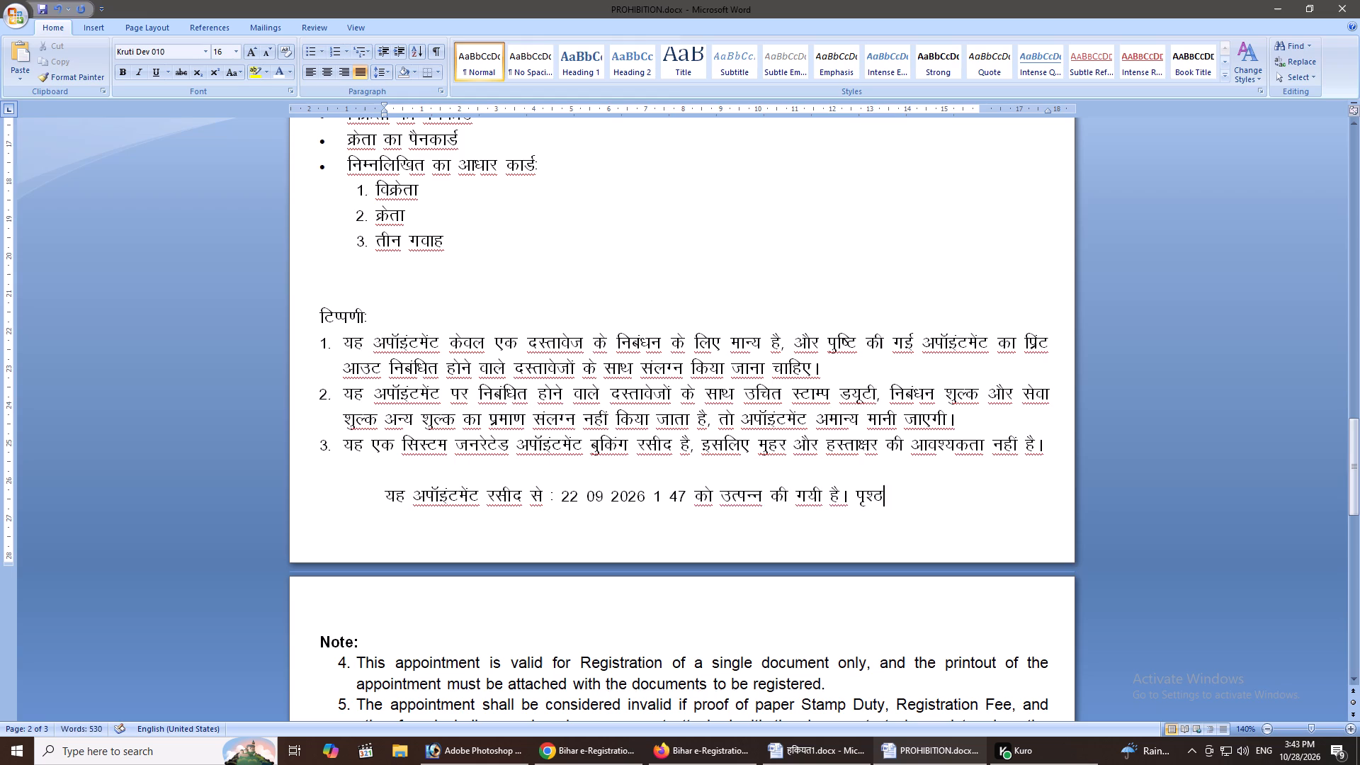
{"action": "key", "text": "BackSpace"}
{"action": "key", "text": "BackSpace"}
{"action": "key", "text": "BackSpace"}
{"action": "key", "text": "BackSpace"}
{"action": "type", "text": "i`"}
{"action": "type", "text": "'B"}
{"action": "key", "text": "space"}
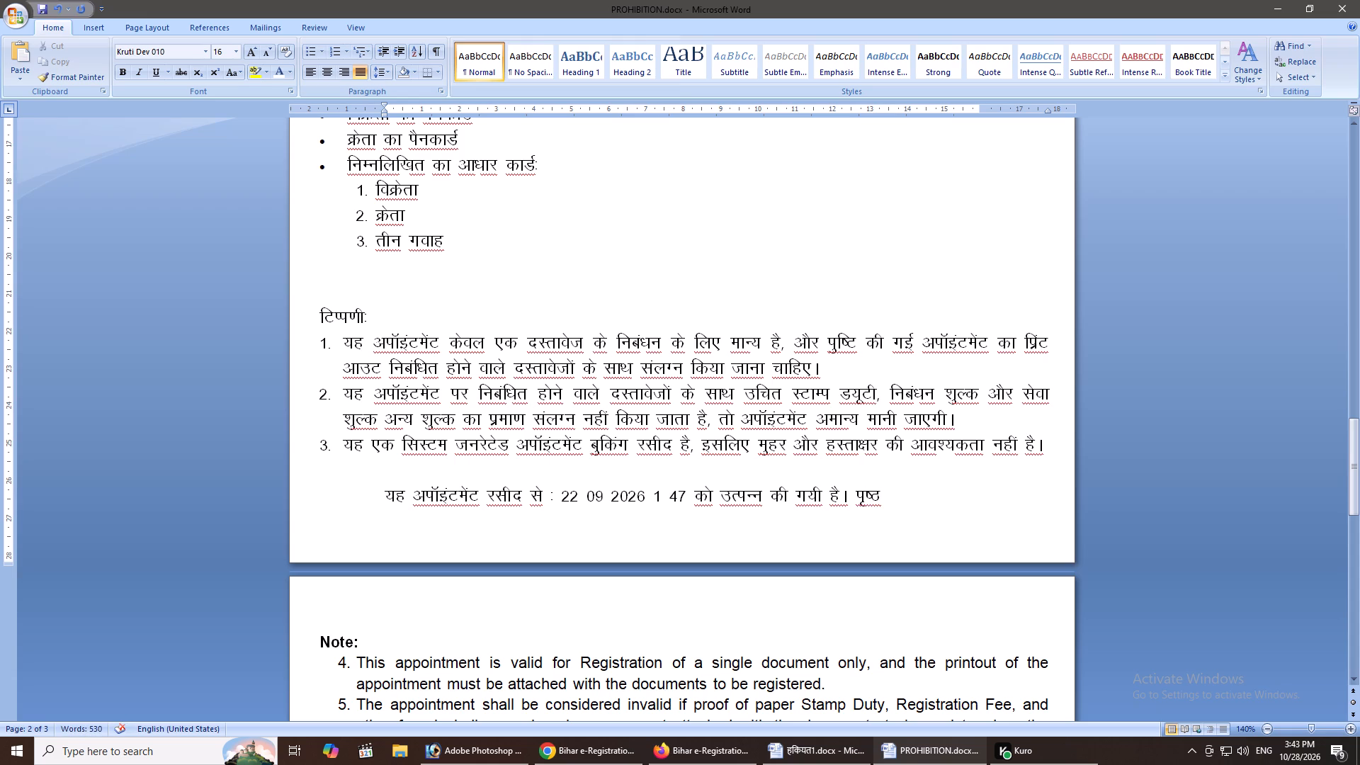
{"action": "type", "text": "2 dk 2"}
Insert a wide run of spaces before पृष्ठ 2 का 2 to separate it from the receipt sentence.
{"action": "left_click", "coordinate": [858, 497]}
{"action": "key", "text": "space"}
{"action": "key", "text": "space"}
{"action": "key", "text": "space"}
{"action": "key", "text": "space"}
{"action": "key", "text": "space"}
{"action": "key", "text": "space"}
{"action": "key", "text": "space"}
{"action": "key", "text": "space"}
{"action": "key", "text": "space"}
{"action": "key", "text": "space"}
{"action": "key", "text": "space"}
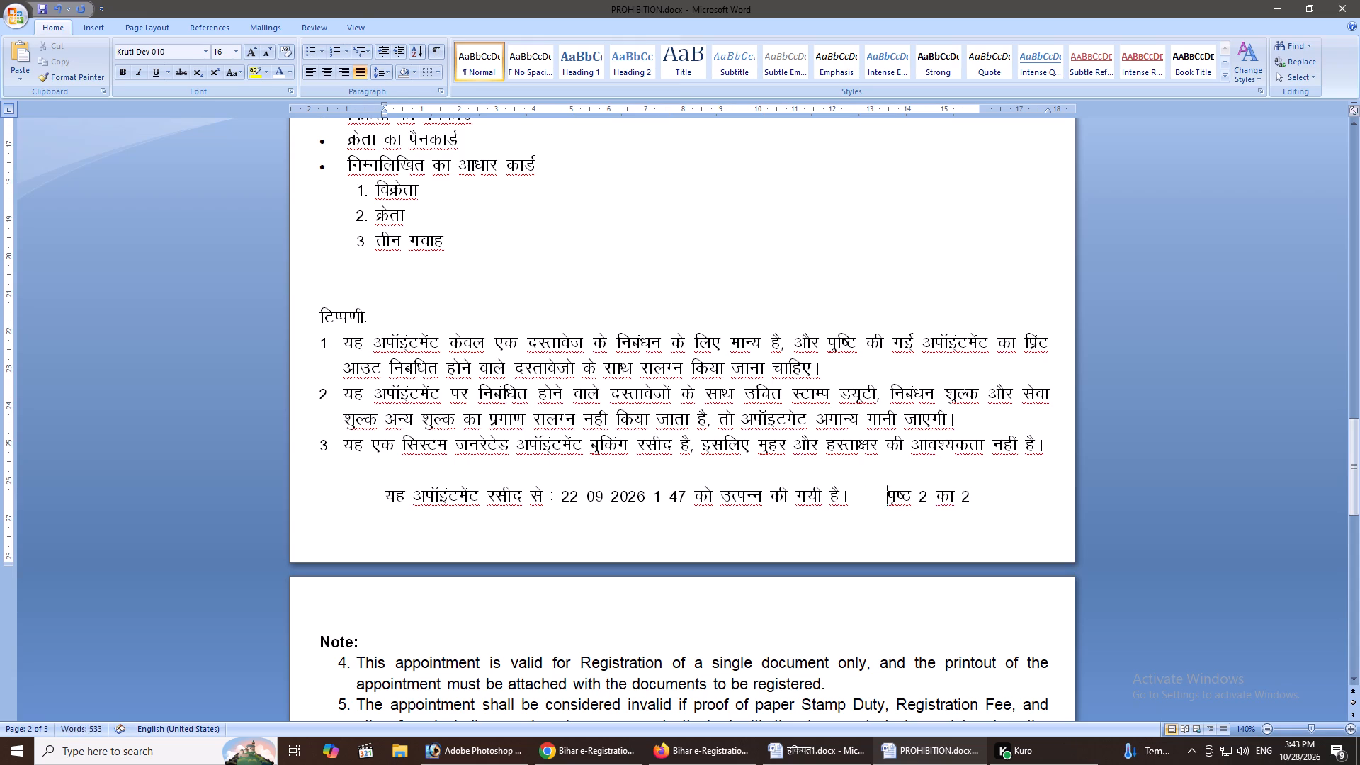
Delete the extra blank line above the टिप्पणी heading.
{"action": "scroll", "coordinate": [611, 467], "scroll_direction": "up", "scroll_amount": 4}
{"action": "left_click", "coordinate": [387, 474]}
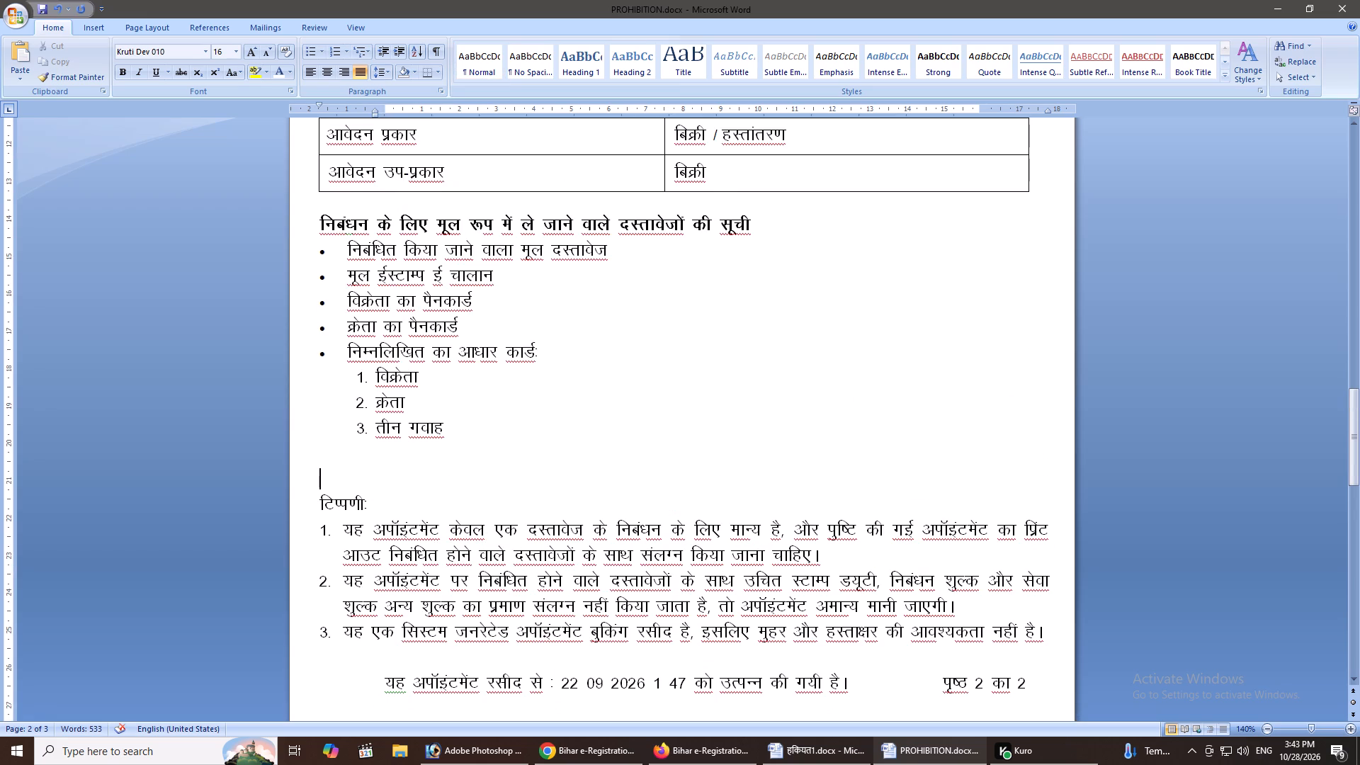
{"action": "key", "text": "BackSpace"}
{"action": "key", "text": "BackSpace"}
Make the टिप्पणी heading bold.
{"action": "left_click_drag", "start_coordinate": [390, 477], "coordinate": [312, 472]}
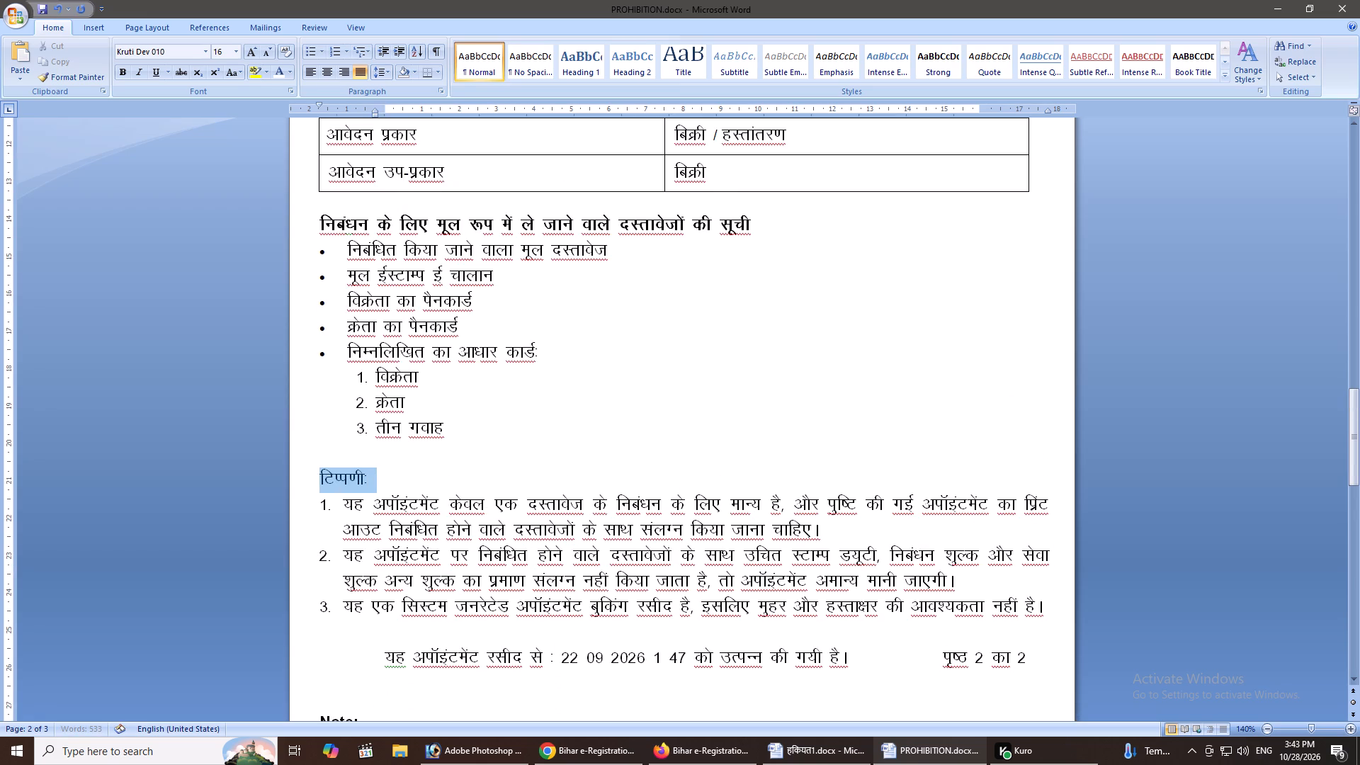
{"action": "key", "text": "ctrl+b"}
{"action": "scroll", "coordinate": [374, 523], "scroll_direction": "down", "scroll_amount": 3}
{"action": "left_click", "coordinate": [378, 584]}
{"action": "scroll", "coordinate": [372, 582], "scroll_direction": "down", "scroll_amount": 2}
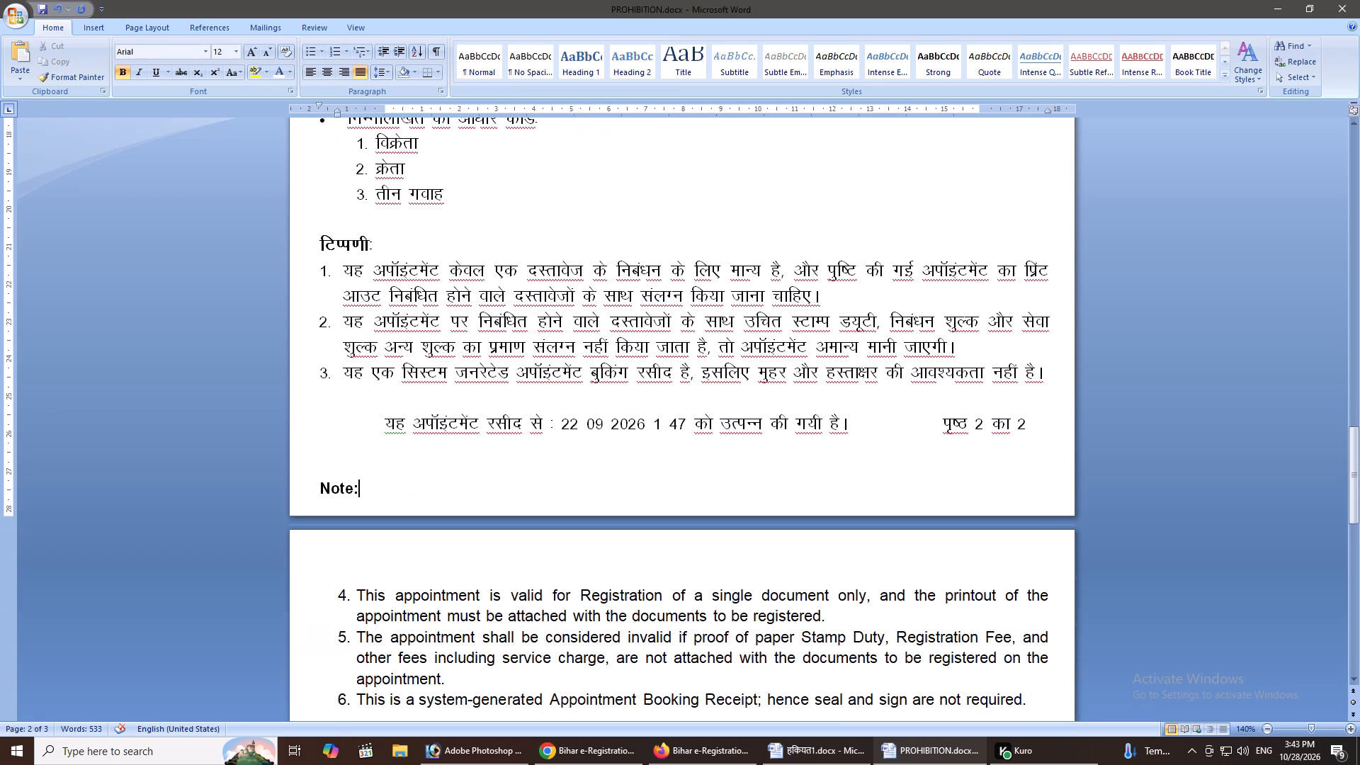
{"action": "left_click_drag", "start_coordinate": [311, 494], "coordinate": [672, 621]}
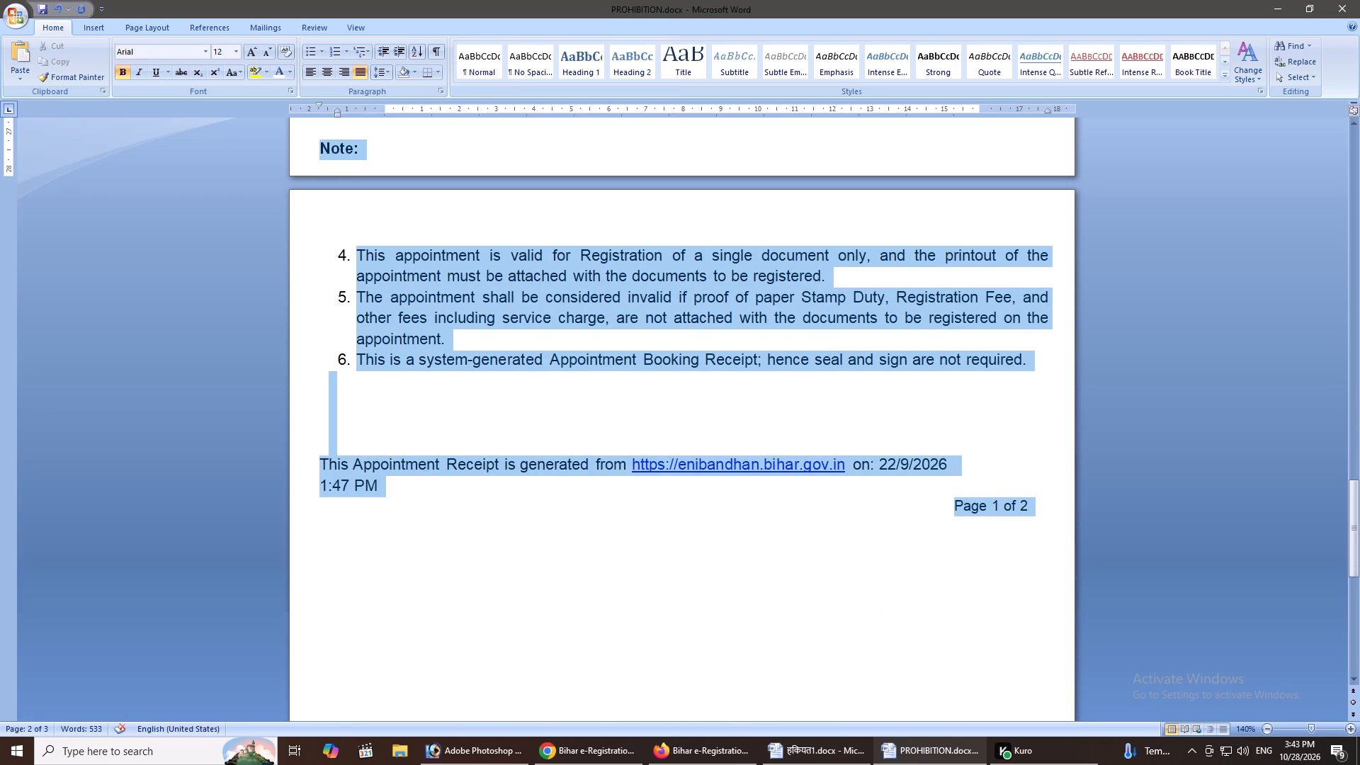
{"action": "left_click_drag", "start_coordinate": [672, 621], "coordinate": [671, 620]}
{"action": "left_click", "coordinate": [629, 544]}
{"action": "left_click_drag", "start_coordinate": [630, 467], "coordinate": [847, 460]}
{"action": "left_click", "coordinate": [907, 506]}
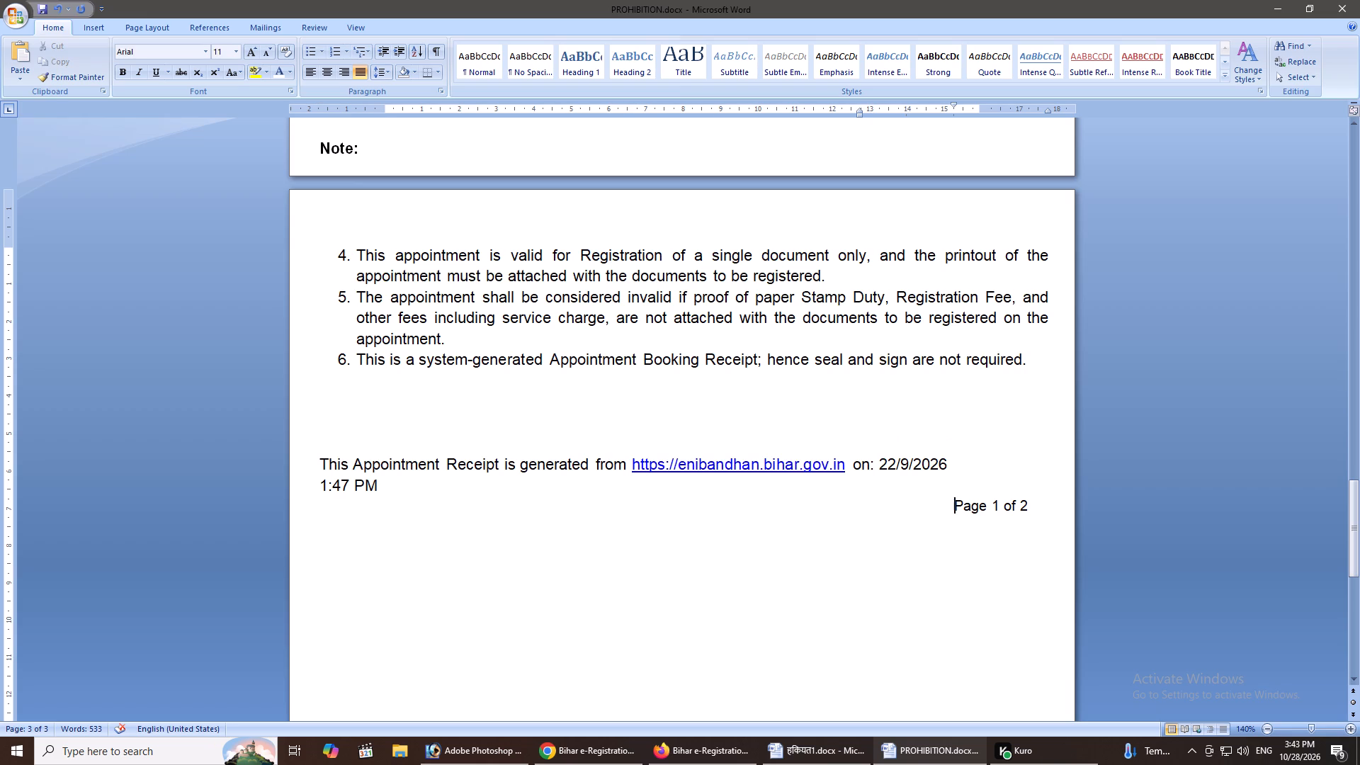
{"action": "left_click_drag", "start_coordinate": [845, 468], "coordinate": [633, 465]}
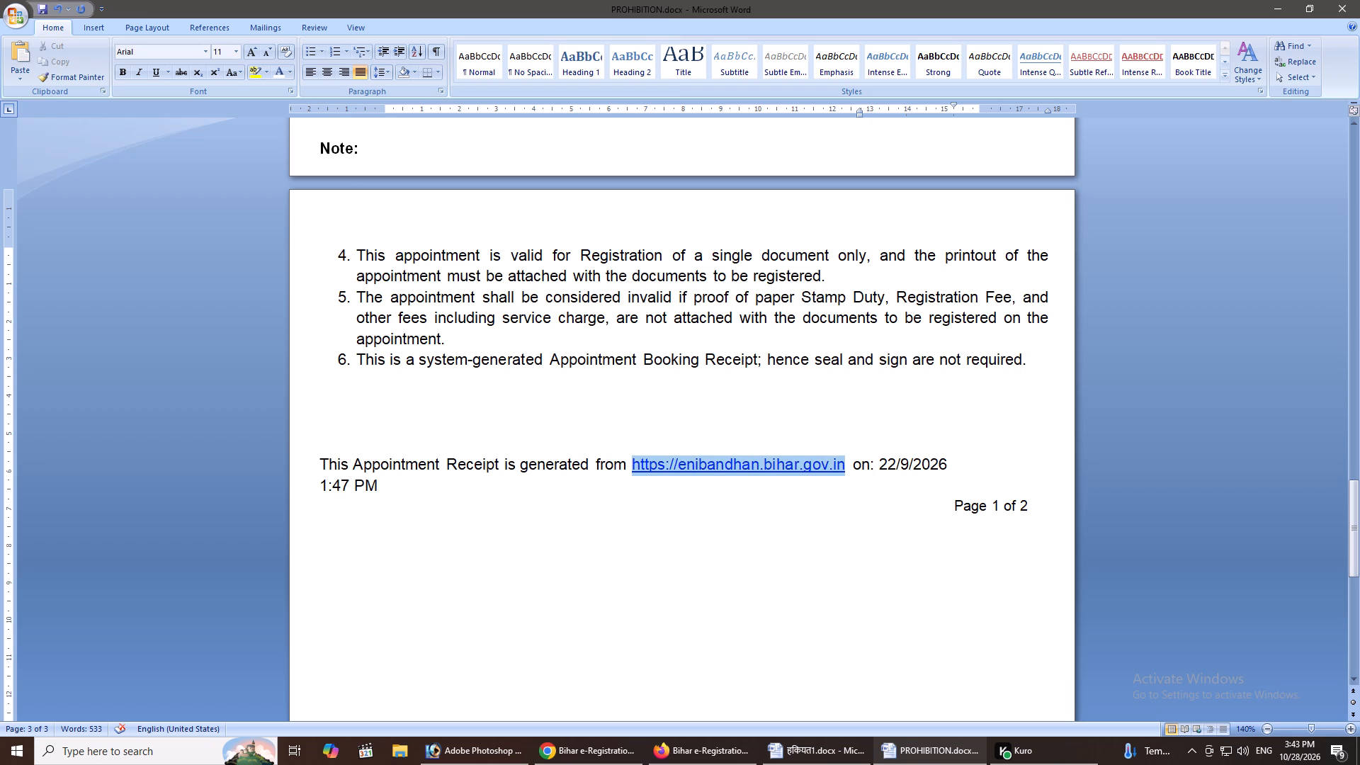
{"action": "left_click_drag", "start_coordinate": [633, 465], "coordinate": [632, 465]}
{"action": "key", "text": "ctrl+x"}
{"action": "scroll", "coordinate": [639, 472], "scroll_direction": "up", "scroll_amount": 5}
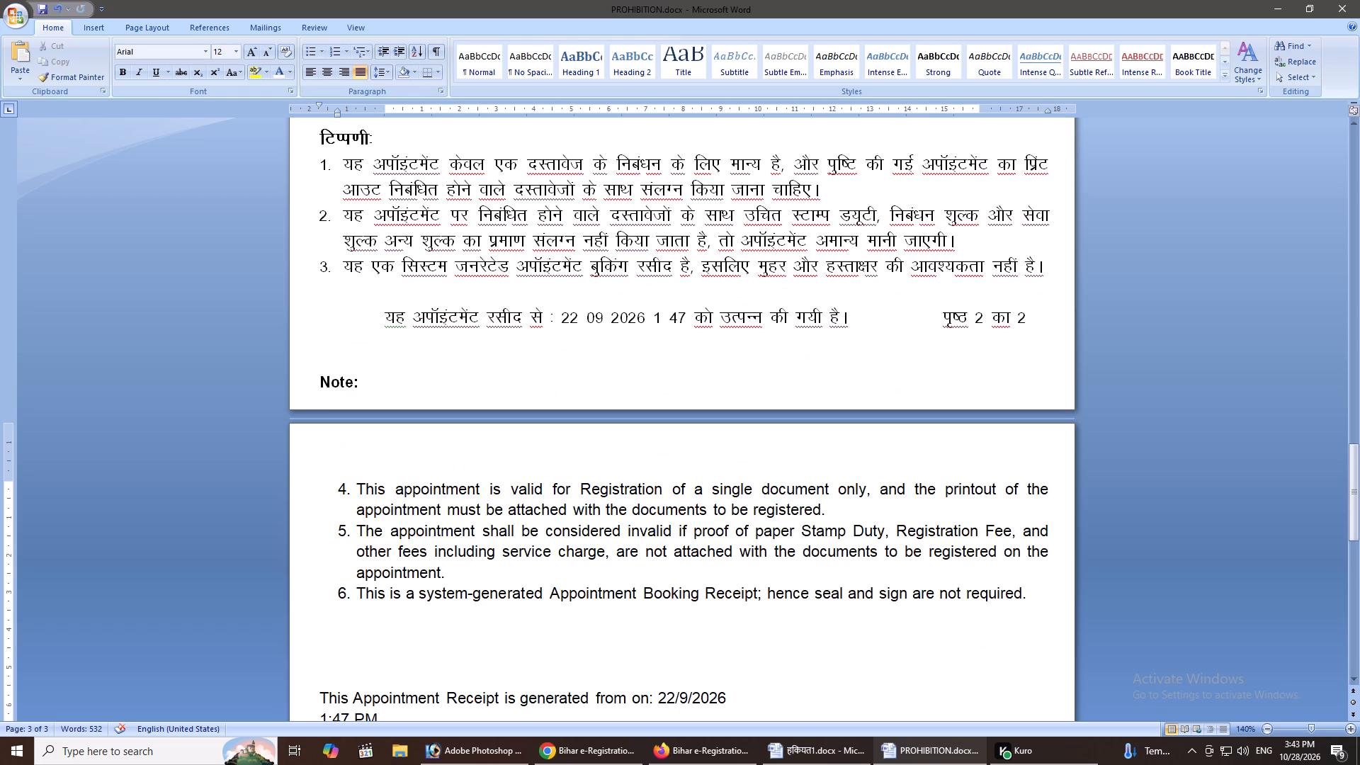
{"action": "left_click", "coordinate": [529, 318]}
{"action": "key", "text": "ctrl+v"}
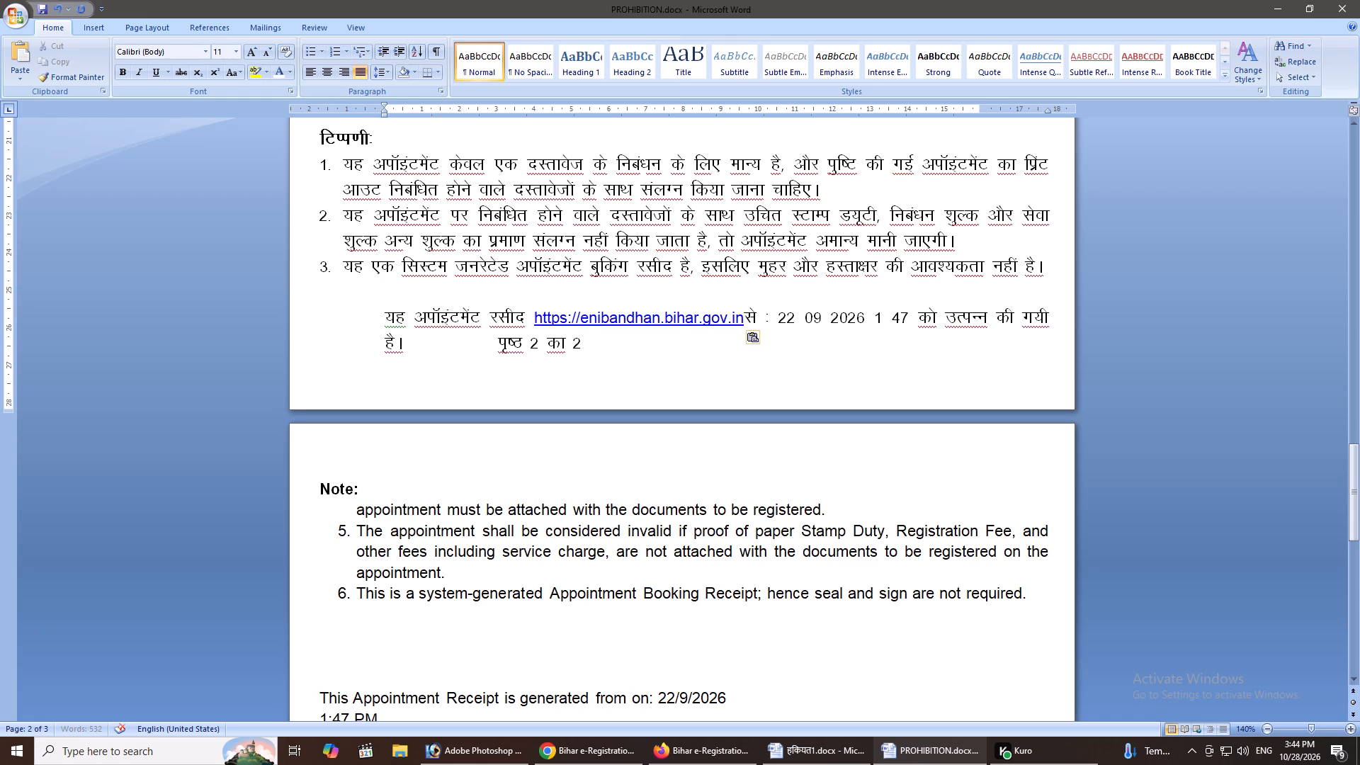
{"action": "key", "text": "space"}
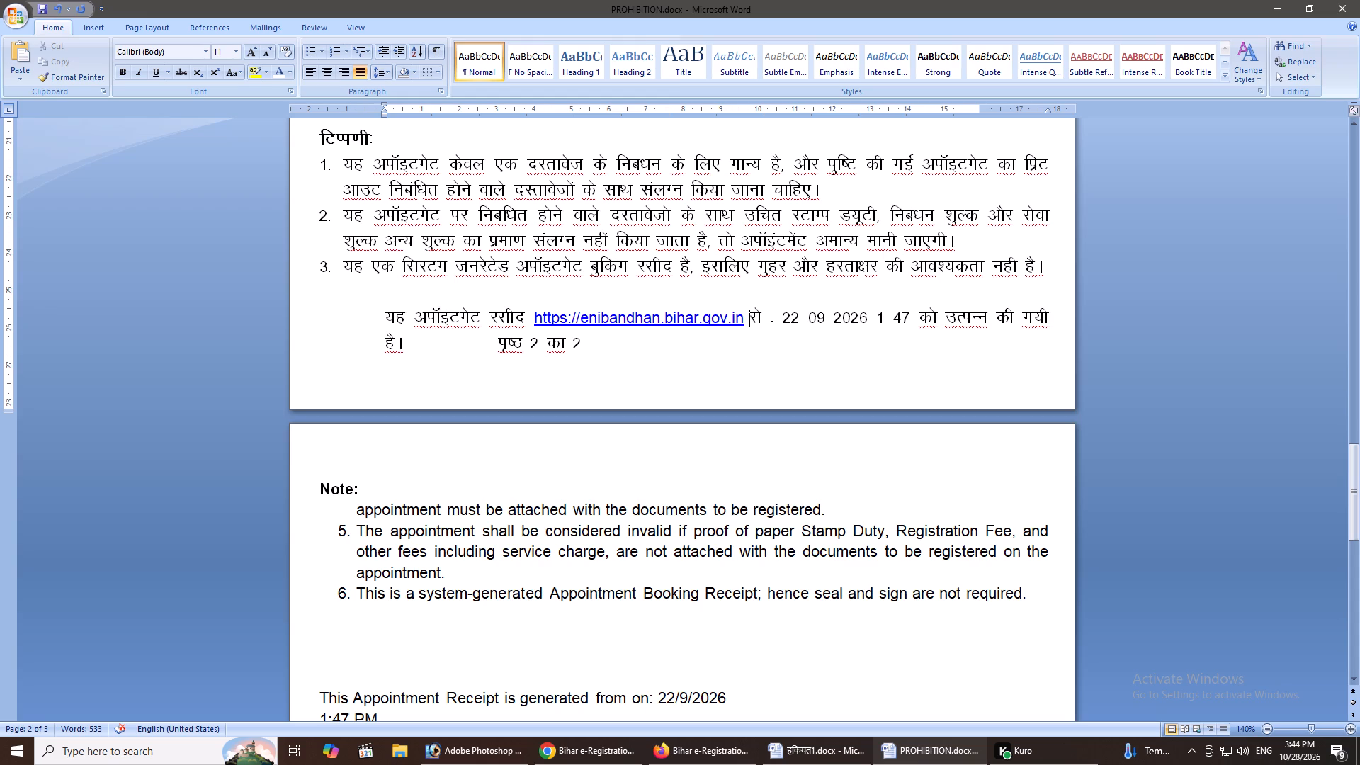
Replace the space between 22 and 09 in the closing line's date with a slash copied from the English date.
{"action": "key", "text": "Right"}
{"action": "key", "text": "Right"}
{"action": "key", "text": "Right"}
{"action": "key", "text": "Right"}
{"action": "key", "text": "Right"}
{"action": "key", "text": "Right"}
{"action": "scroll", "coordinate": [671, 383], "scroll_direction": "down", "scroll_amount": 1}
{"action": "left_click", "coordinate": [675, 656]}
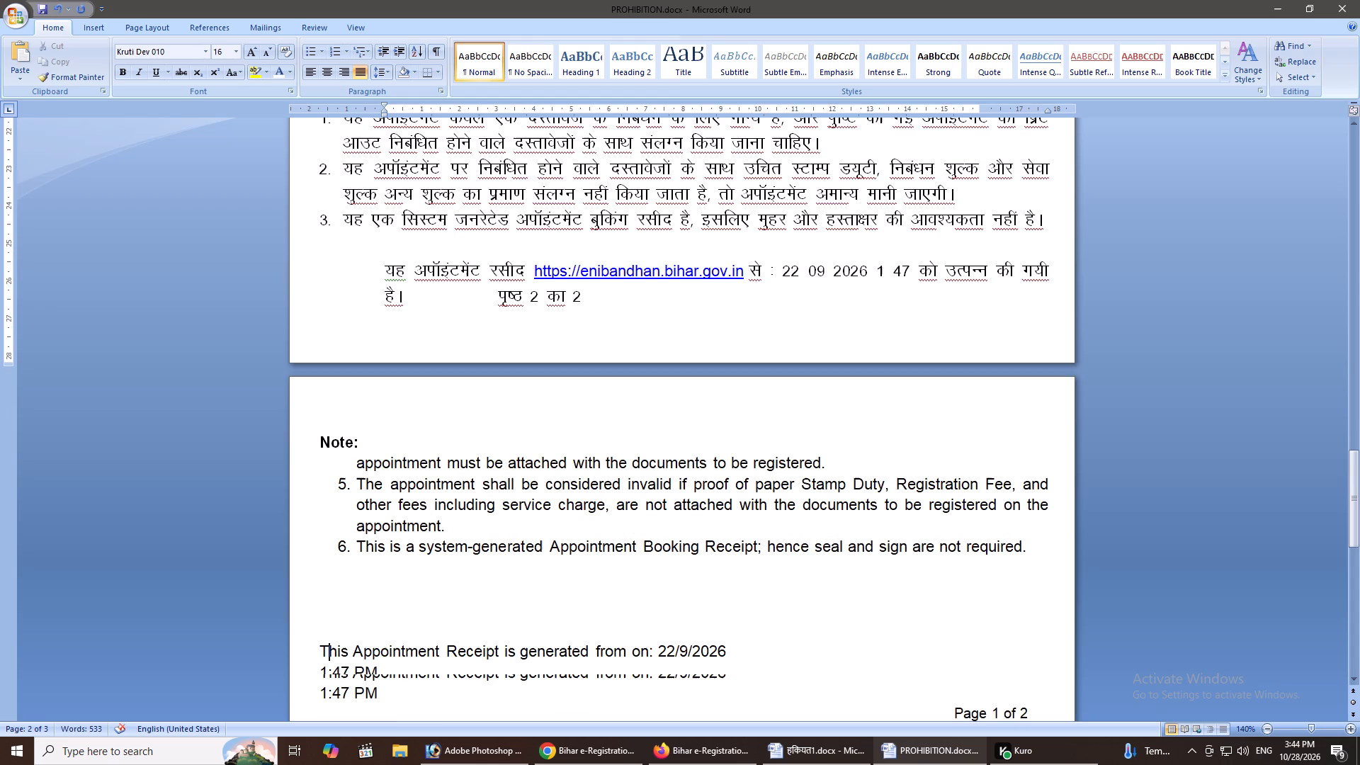
{"action": "left_click", "coordinate": [676, 652]}
{"action": "triple_click", "coordinate": [681, 650]}
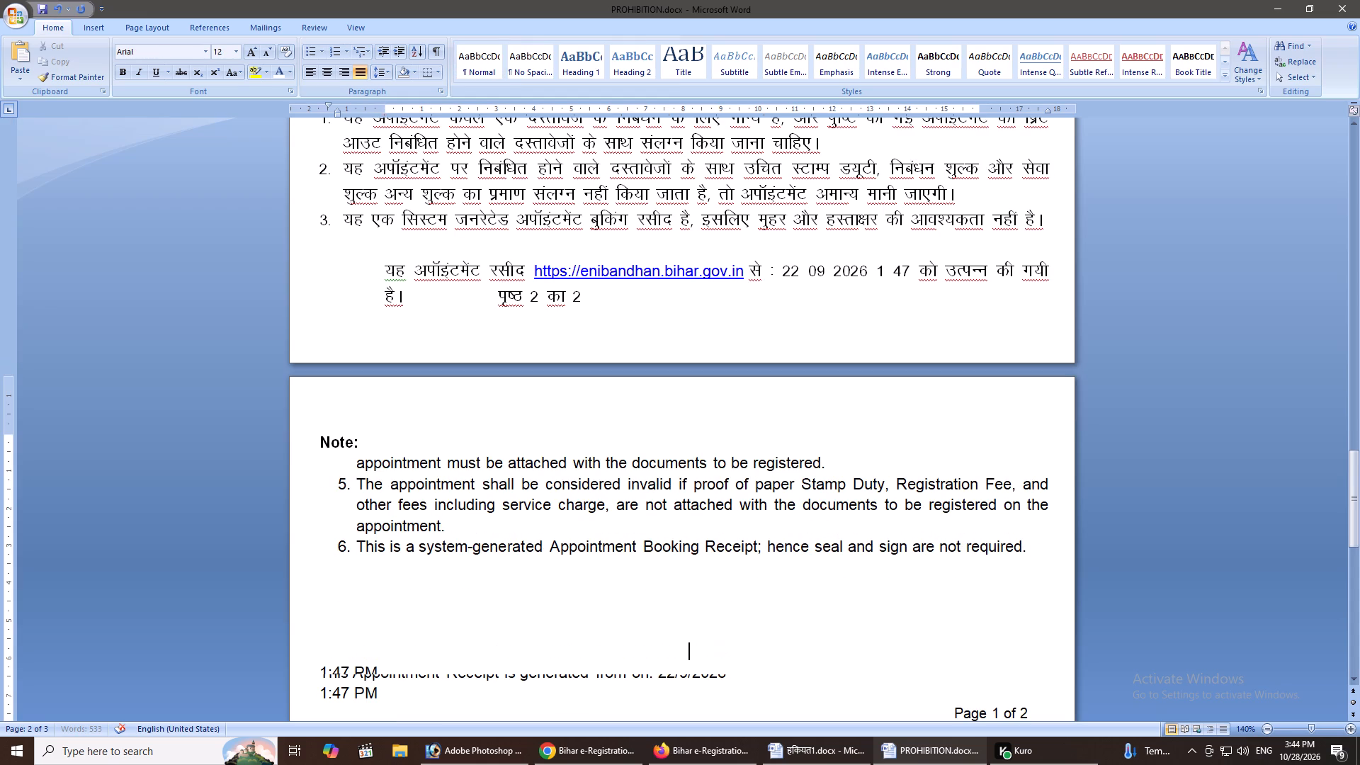
{"action": "left_click", "coordinate": [674, 667]}
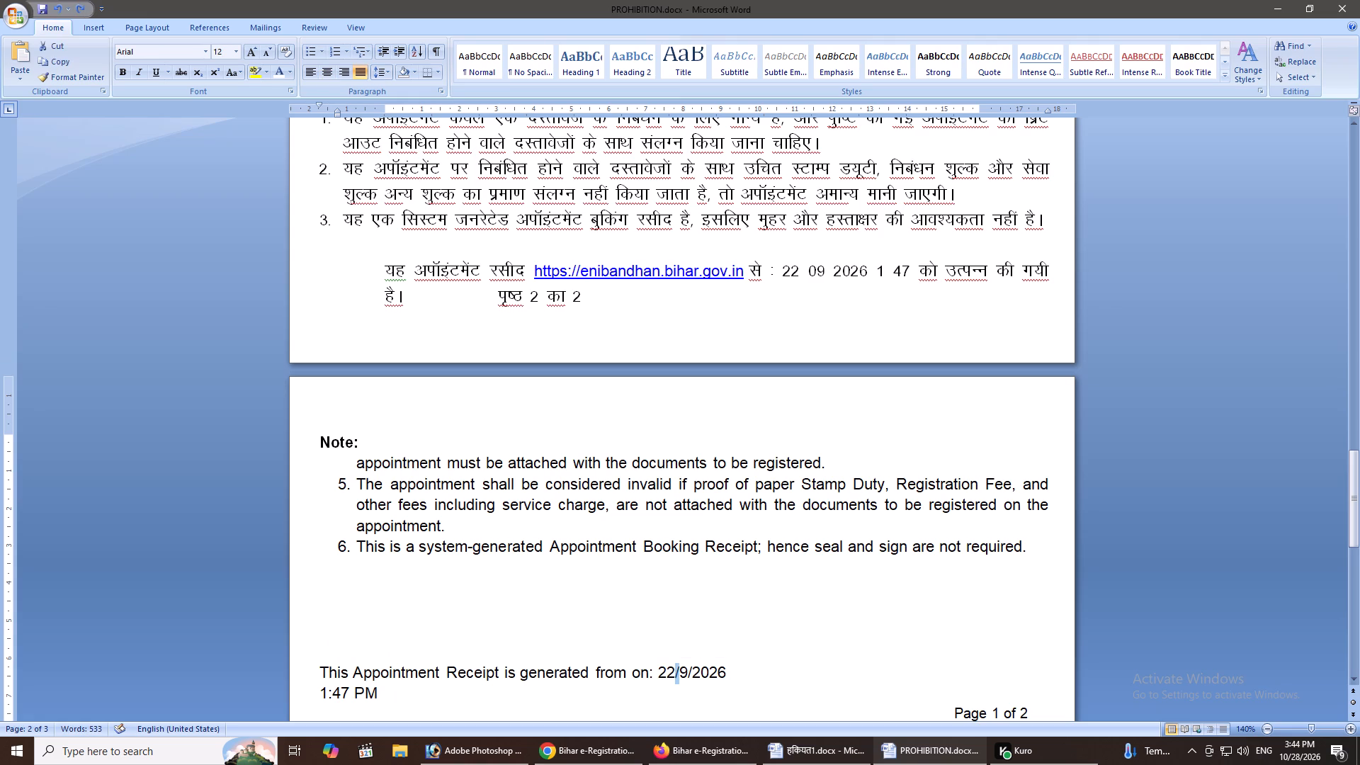
{"action": "key", "text": "ctrl+c"}
{"action": "left_click", "coordinate": [807, 272]}
{"action": "key", "text": "BackSpace"}
{"action": "key", "text": "ctrl+v"}
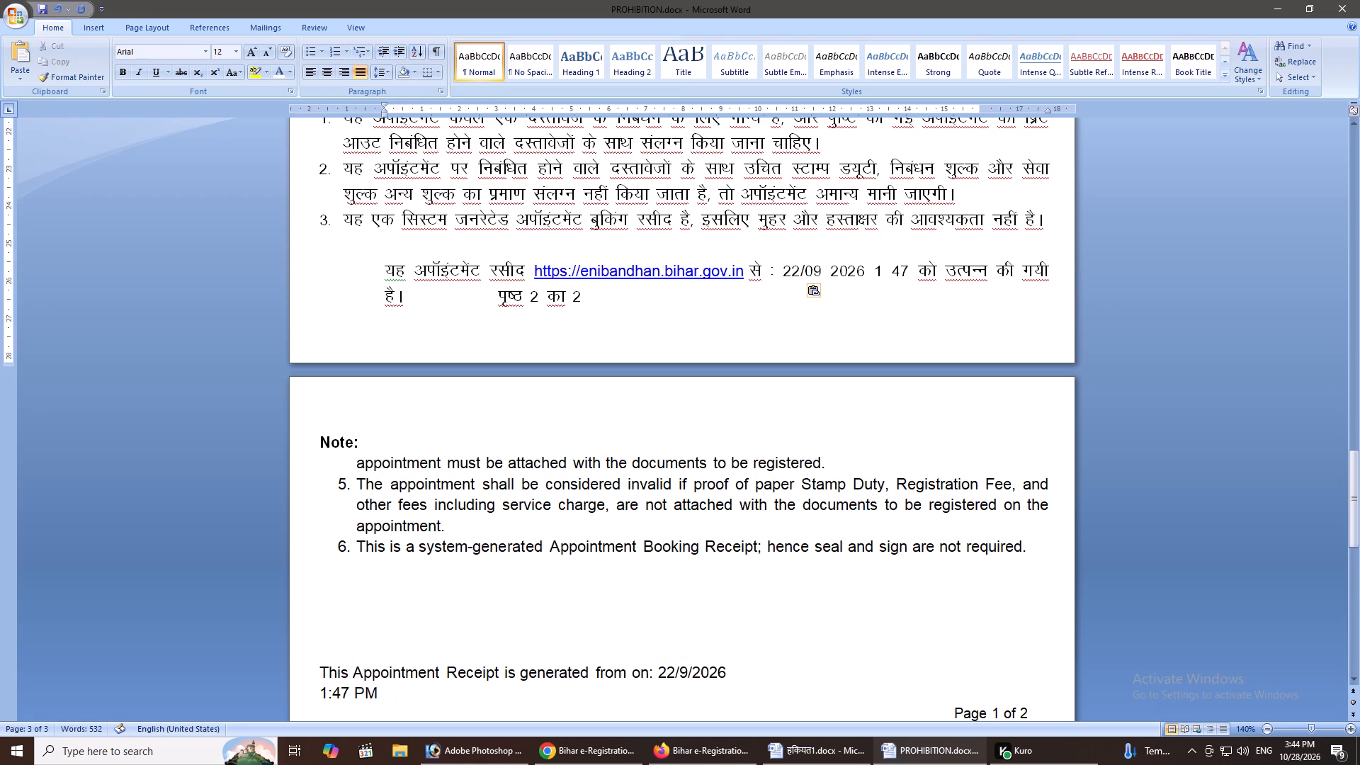
Remove the space between 09 and 2026 in the closing line's date.
{"action": "key", "text": "shift+Left"}
{"action": "key", "text": "ctrl+c"}
{"action": "key", "text": "Right"}
{"action": "key", "text": "Right"}
{"action": "key", "text": "Right"}
{"action": "key", "text": "Right"}
{"action": "key", "text": "Left"}
{"action": "key", "text": "shift+Right"}
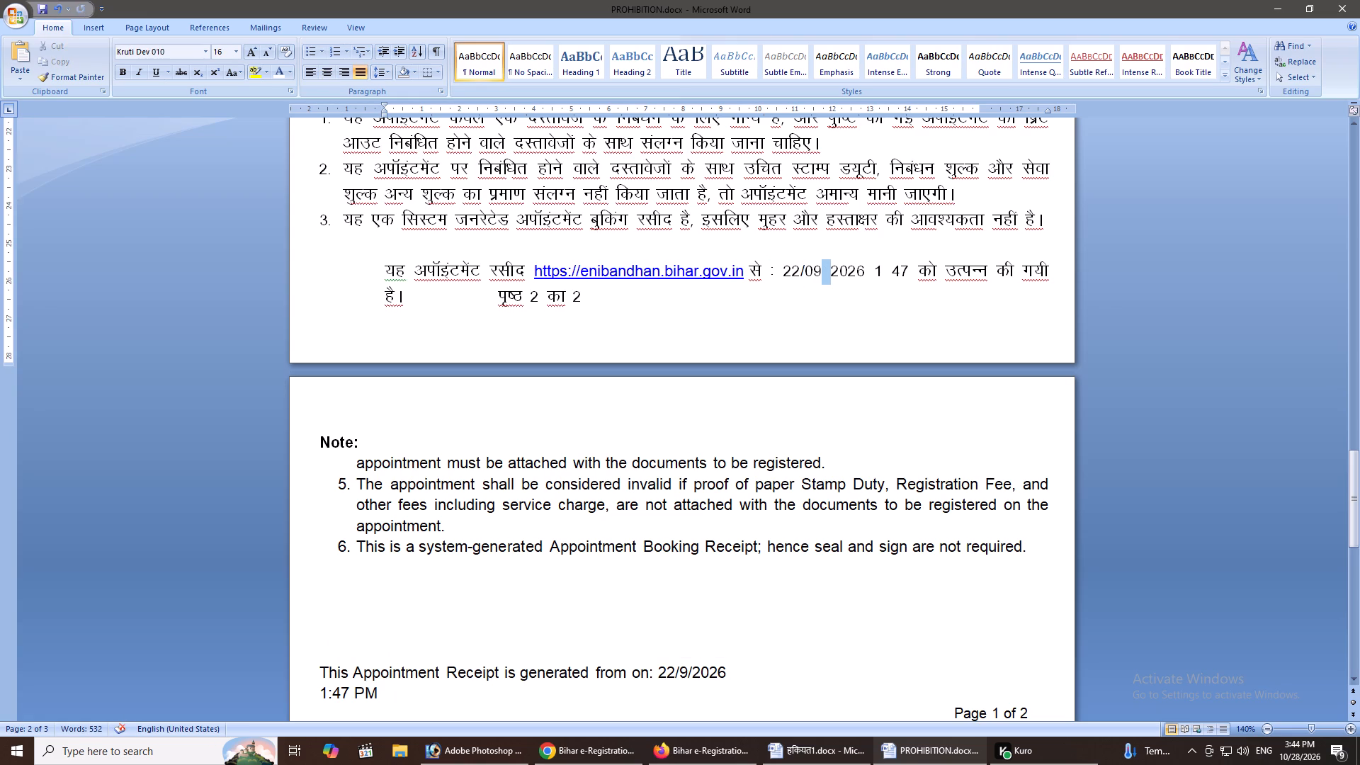
{"action": "key", "text": "ctrl+c"}
{"action": "key", "text": "Right"}
{"action": "key", "text": "Left"}
{"action": "key", "text": "Right"}
{"action": "key", "text": "BackSpace"}
{"action": "key", "text": "ctrl+v"}
{"action": "key", "text": "Right"}
{"action": "key", "text": "Left"}
{"action": "key", "text": "BackSpace"}
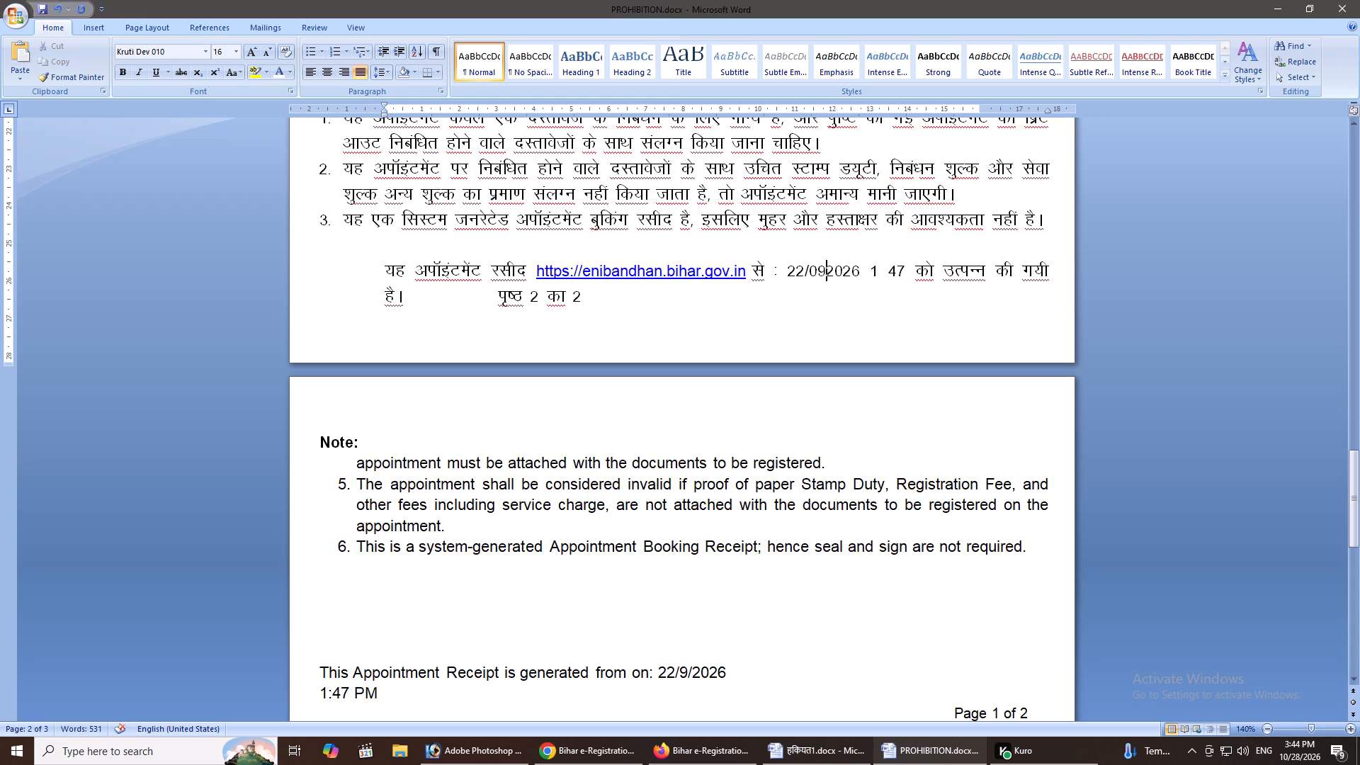
Copy the slash after 22 and insert it between 09 and 2026 to make the date 22/09/2026.
{"action": "key", "text": "Left"}
{"action": "key", "text": "Left"}
{"action": "key", "text": "shift+Left"}
{"action": "key", "text": "ctrl+c"}
{"action": "key", "text": "Right"}
{"action": "key", "text": "Right"}
{"action": "key", "text": "Right"}
{"action": "key", "text": "Right"}
{"action": "key", "text": "Left"}
{"action": "key", "text": "ctrl+v"}
Replace the space in the closing line's time with a colon so it reads 1:47.
{"action": "key", "text": "Right"}
{"action": "key", "text": "Right"}
{"action": "key", "text": "Right"}
{"action": "key", "text": "Right"}
{"action": "key", "text": "Right"}
{"action": "key", "text": "Right"}
{"action": "key", "text": "Right"}
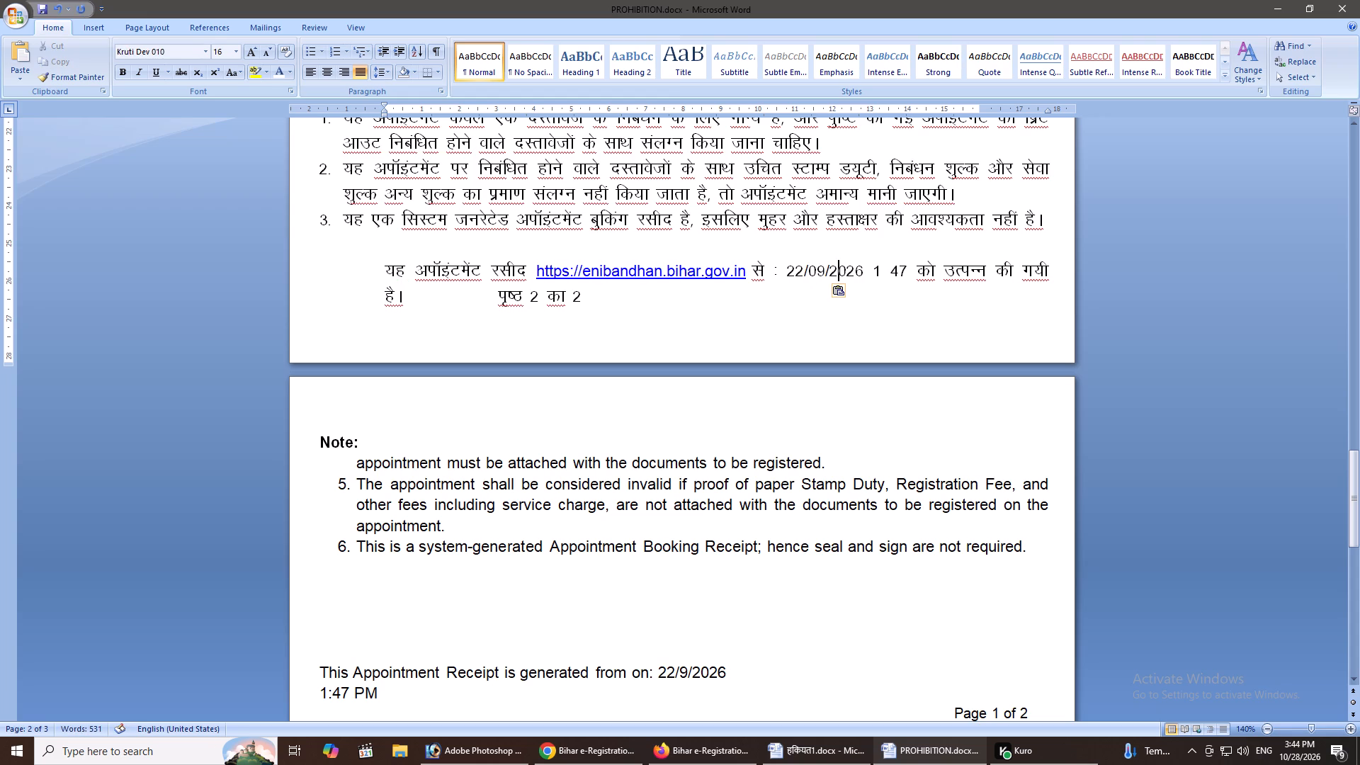
{"action": "key", "text": "Right"}
{"action": "key", "text": "Left"}
{"action": "key", "text": "BackSpace"}
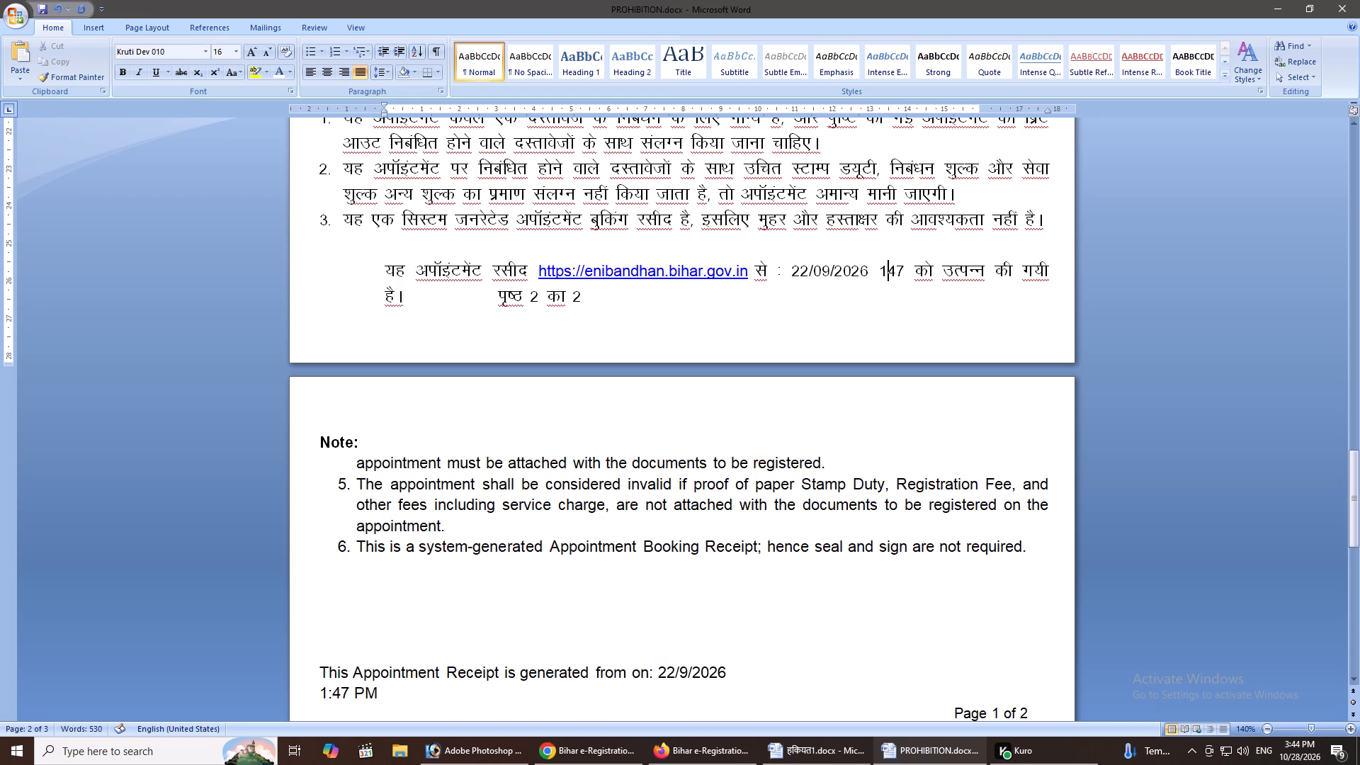
{"action": "key", "text": "shift+percent"}
Add PM in Arial after 1:47 in the closing line, separated by a space.
{"action": "key", "text": "Right"}
{"action": "key", "text": "Right"}
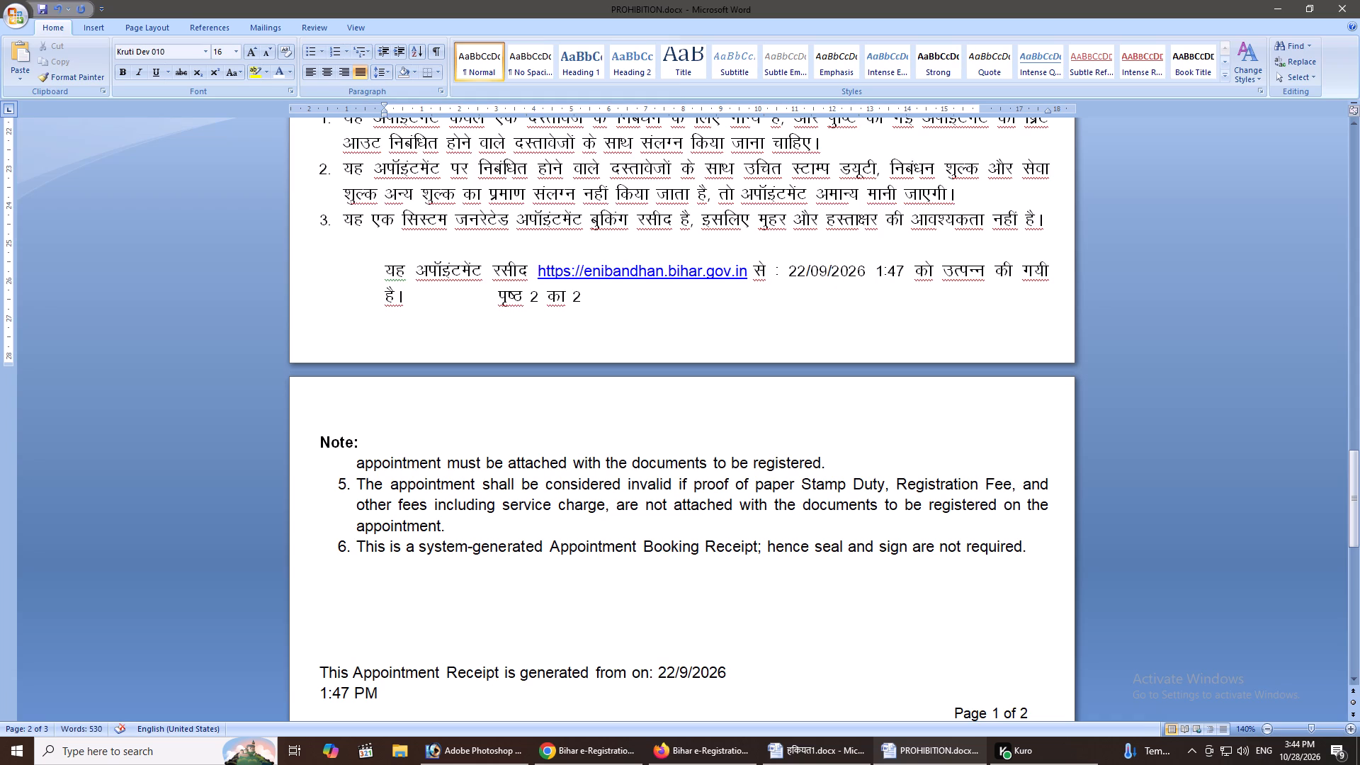
{"action": "key", "text": "ctrl+v"}
{"action": "key", "text": "BackSpace"}
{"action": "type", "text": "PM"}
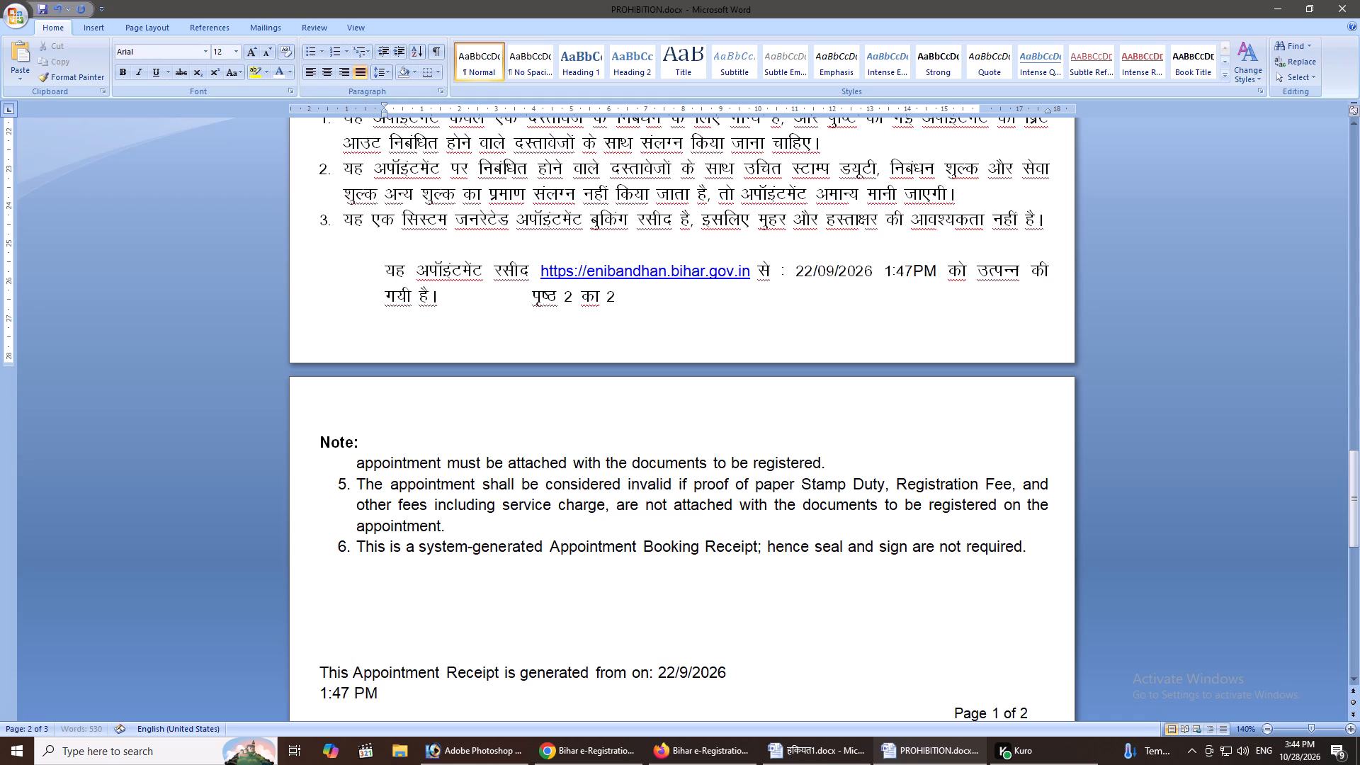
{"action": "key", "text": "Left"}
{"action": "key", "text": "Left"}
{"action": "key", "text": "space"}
Reduce PM to 11 pt and re-enter the space between it and 1:47.
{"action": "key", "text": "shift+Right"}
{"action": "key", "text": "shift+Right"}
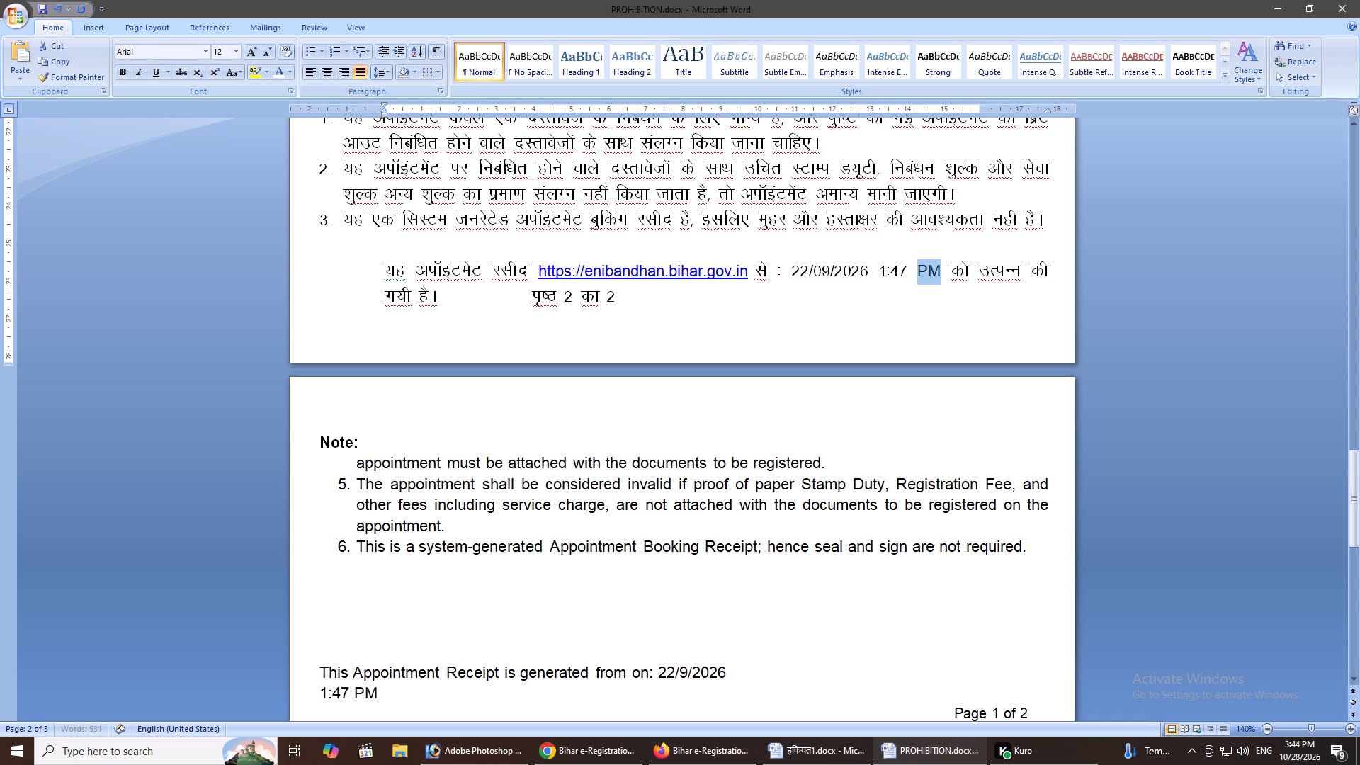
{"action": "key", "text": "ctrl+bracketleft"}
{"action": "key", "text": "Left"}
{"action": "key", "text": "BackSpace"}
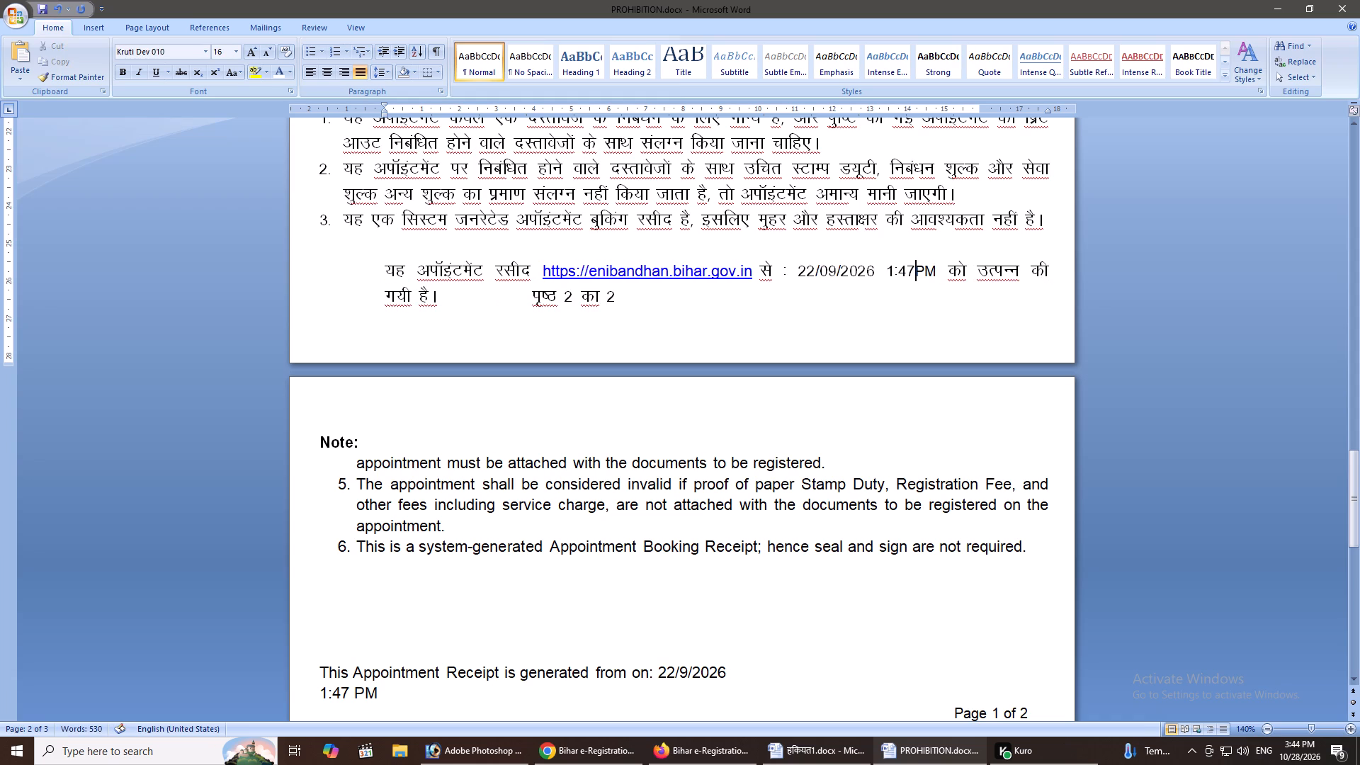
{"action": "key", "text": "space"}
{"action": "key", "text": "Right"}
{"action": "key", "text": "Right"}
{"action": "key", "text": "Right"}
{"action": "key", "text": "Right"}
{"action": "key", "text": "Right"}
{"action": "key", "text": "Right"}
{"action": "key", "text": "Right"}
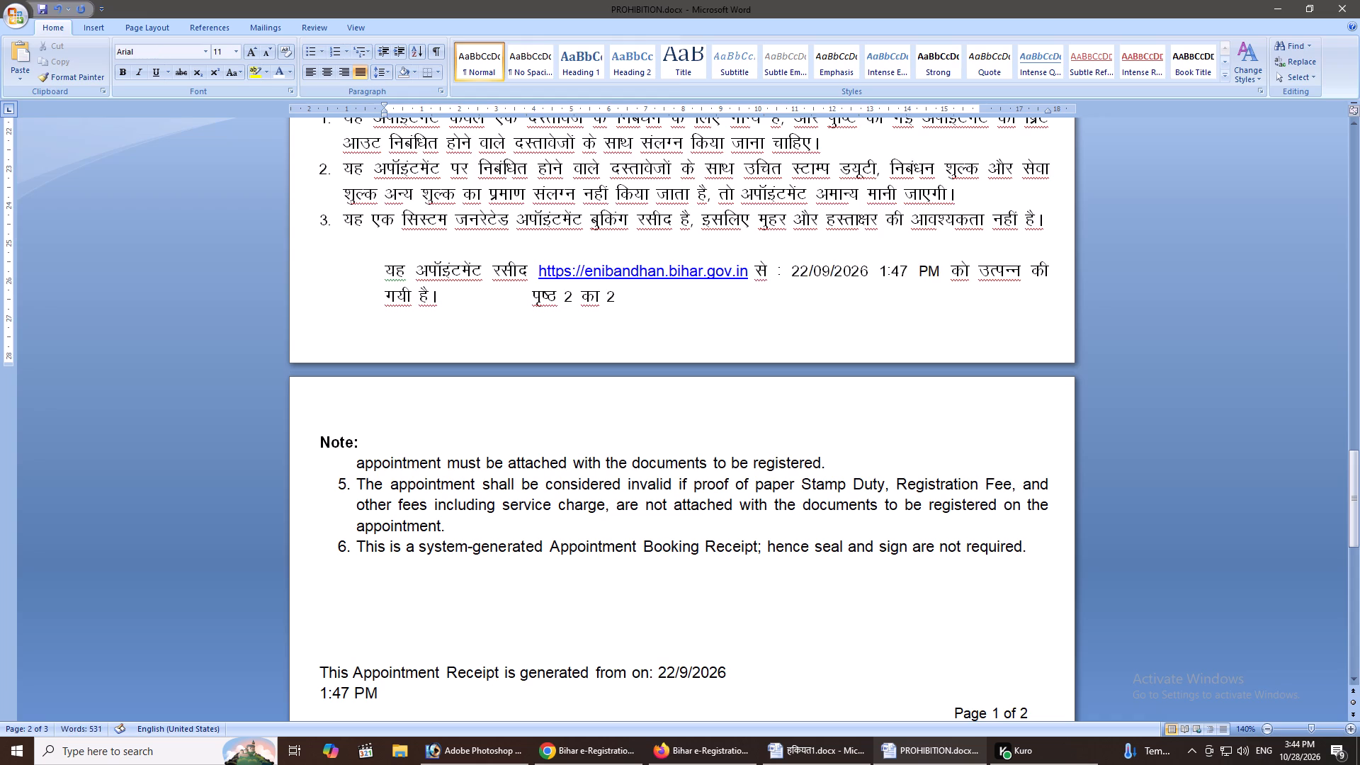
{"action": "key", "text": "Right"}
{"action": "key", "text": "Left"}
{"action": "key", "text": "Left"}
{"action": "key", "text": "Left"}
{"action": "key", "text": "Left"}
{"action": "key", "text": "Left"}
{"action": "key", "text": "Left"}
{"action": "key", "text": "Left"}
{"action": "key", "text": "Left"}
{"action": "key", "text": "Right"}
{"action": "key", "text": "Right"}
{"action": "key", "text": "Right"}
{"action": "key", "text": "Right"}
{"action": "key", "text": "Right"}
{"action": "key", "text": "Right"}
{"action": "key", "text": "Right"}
Move the closing line's first-line indent back to align with the note numbers' left edge.
{"action": "left_click_drag", "start_coordinate": [753, 306], "coordinate": [327, 259]}
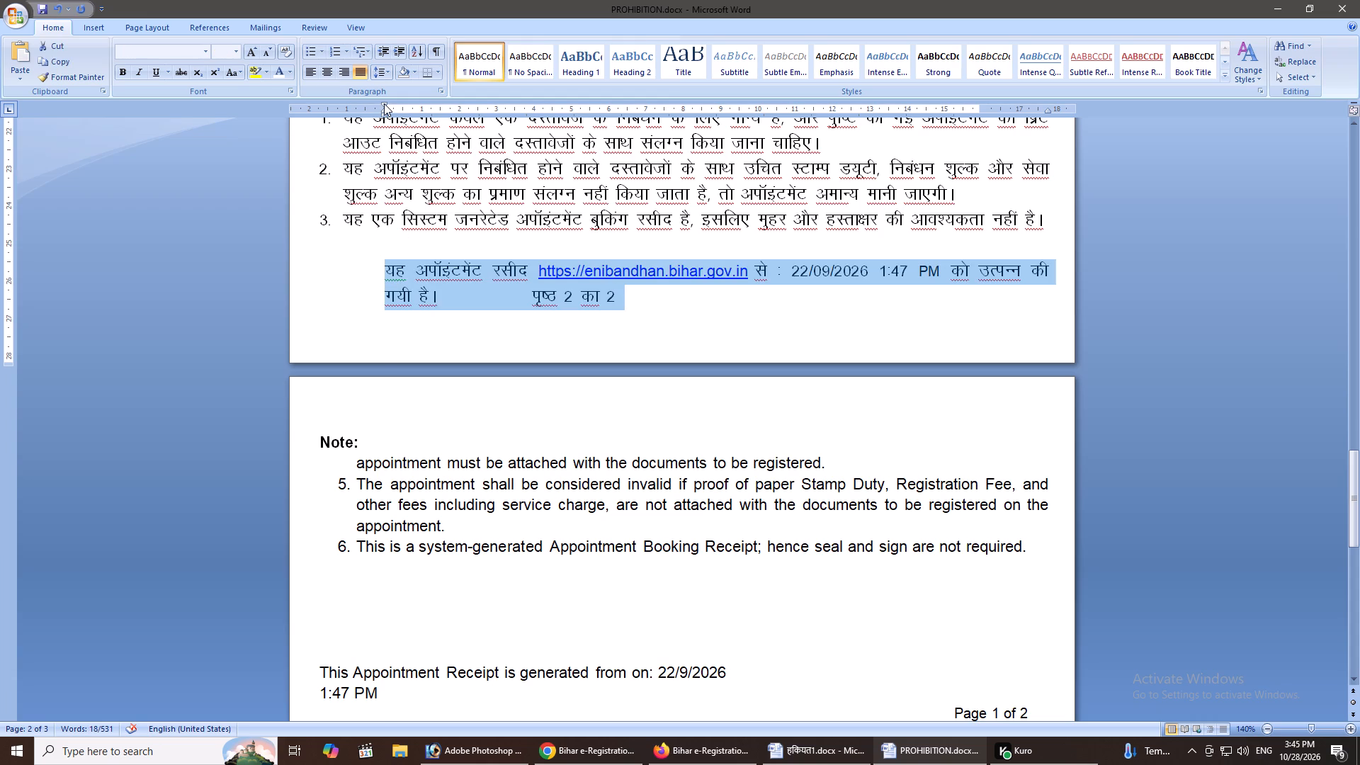
{"action": "left_click_drag", "start_coordinate": [384, 103], "coordinate": [325, 106]}
{"action": "left_click_drag", "start_coordinate": [325, 106], "coordinate": [318, 106]}
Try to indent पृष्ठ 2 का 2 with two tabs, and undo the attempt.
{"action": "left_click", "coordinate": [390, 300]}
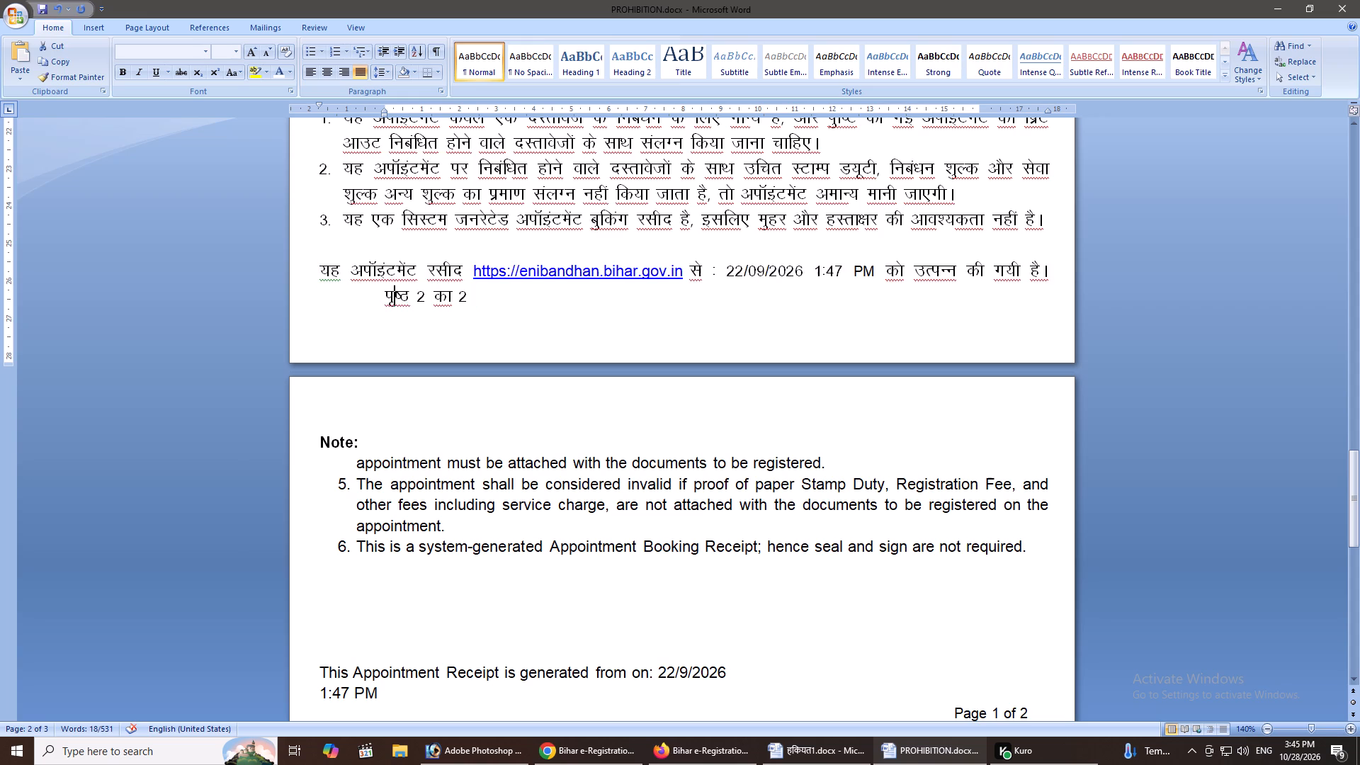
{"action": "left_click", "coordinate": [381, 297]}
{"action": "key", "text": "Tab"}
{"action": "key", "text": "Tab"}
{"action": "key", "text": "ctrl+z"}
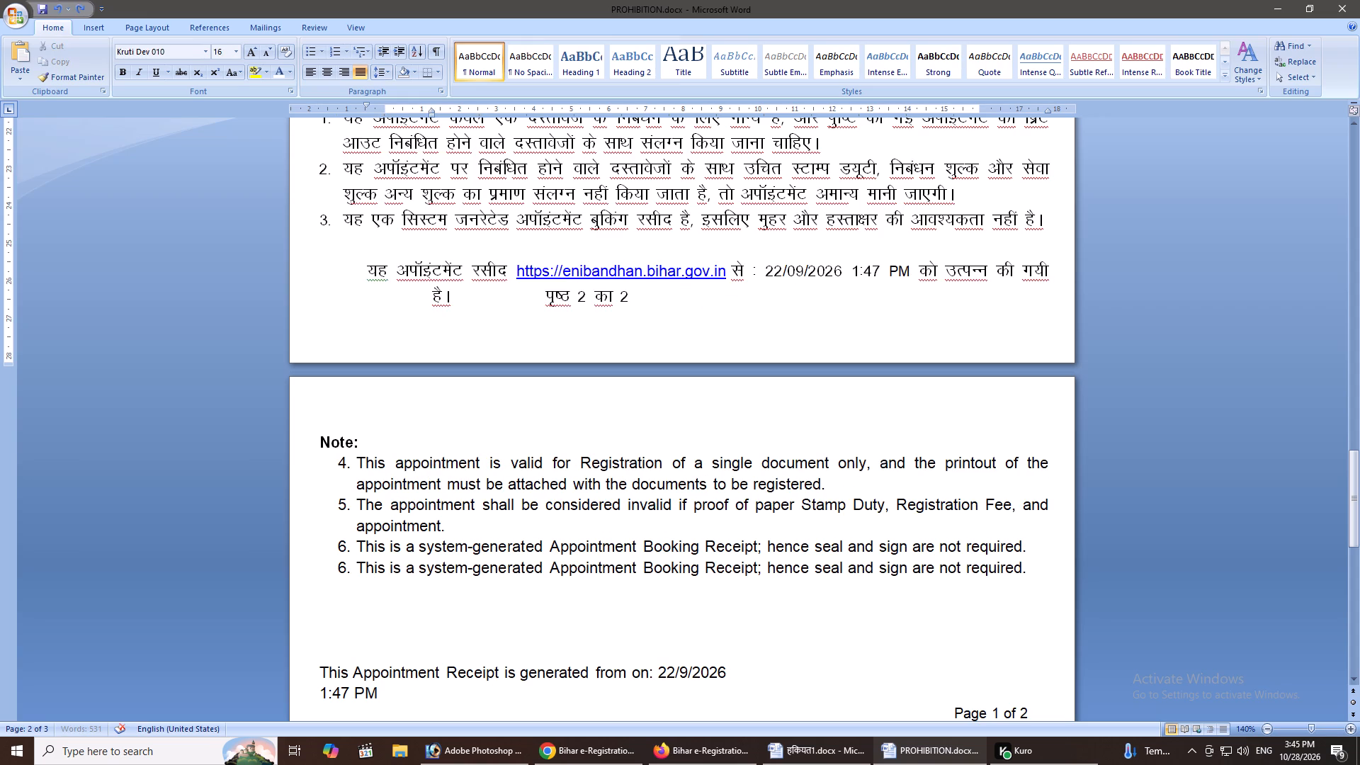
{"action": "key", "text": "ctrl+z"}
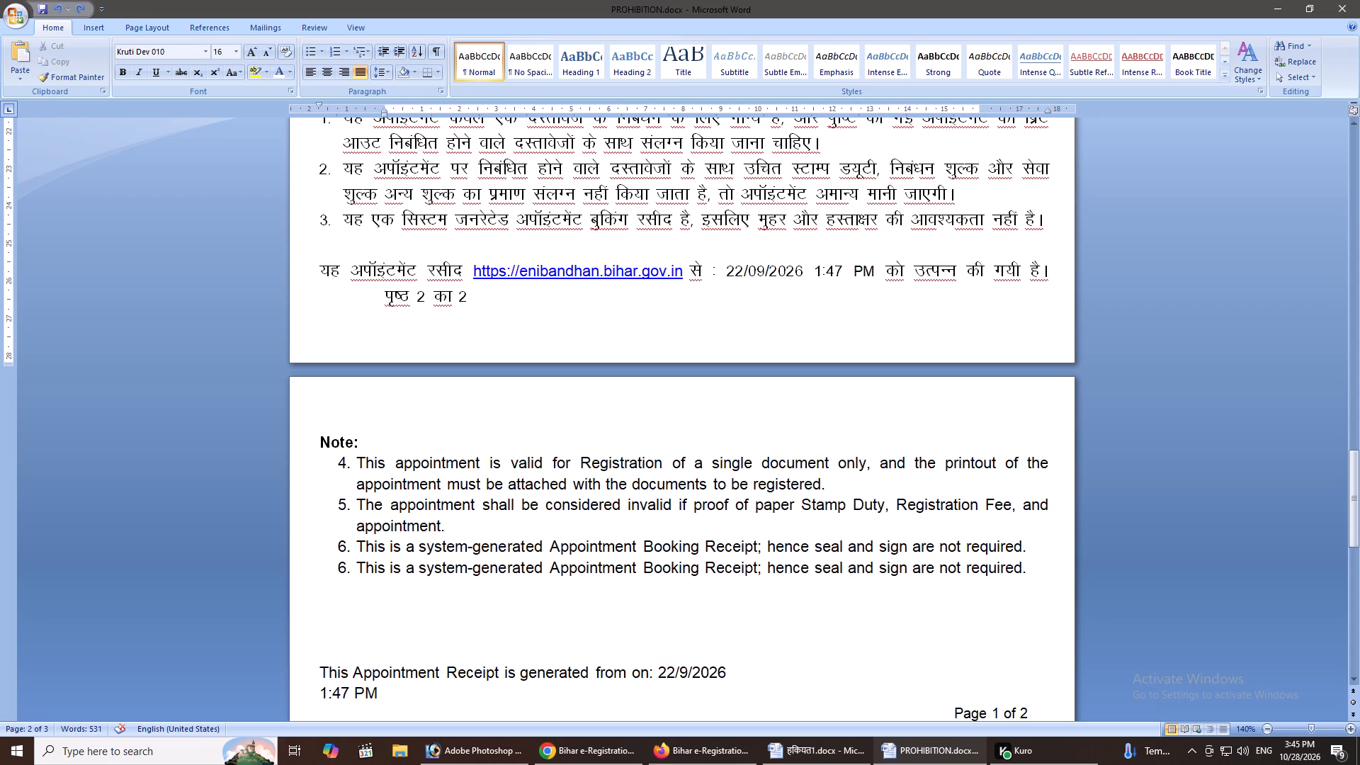
Break the closing line after है। so that पृष्ठ 2 का 2 starts a paragraph of its own.
{"action": "left_click", "coordinate": [1058, 273]}
{"action": "key", "text": "Return"}
Insert a long run of spaces before पृष्ठ 2 का 2 to push it toward the right margin.
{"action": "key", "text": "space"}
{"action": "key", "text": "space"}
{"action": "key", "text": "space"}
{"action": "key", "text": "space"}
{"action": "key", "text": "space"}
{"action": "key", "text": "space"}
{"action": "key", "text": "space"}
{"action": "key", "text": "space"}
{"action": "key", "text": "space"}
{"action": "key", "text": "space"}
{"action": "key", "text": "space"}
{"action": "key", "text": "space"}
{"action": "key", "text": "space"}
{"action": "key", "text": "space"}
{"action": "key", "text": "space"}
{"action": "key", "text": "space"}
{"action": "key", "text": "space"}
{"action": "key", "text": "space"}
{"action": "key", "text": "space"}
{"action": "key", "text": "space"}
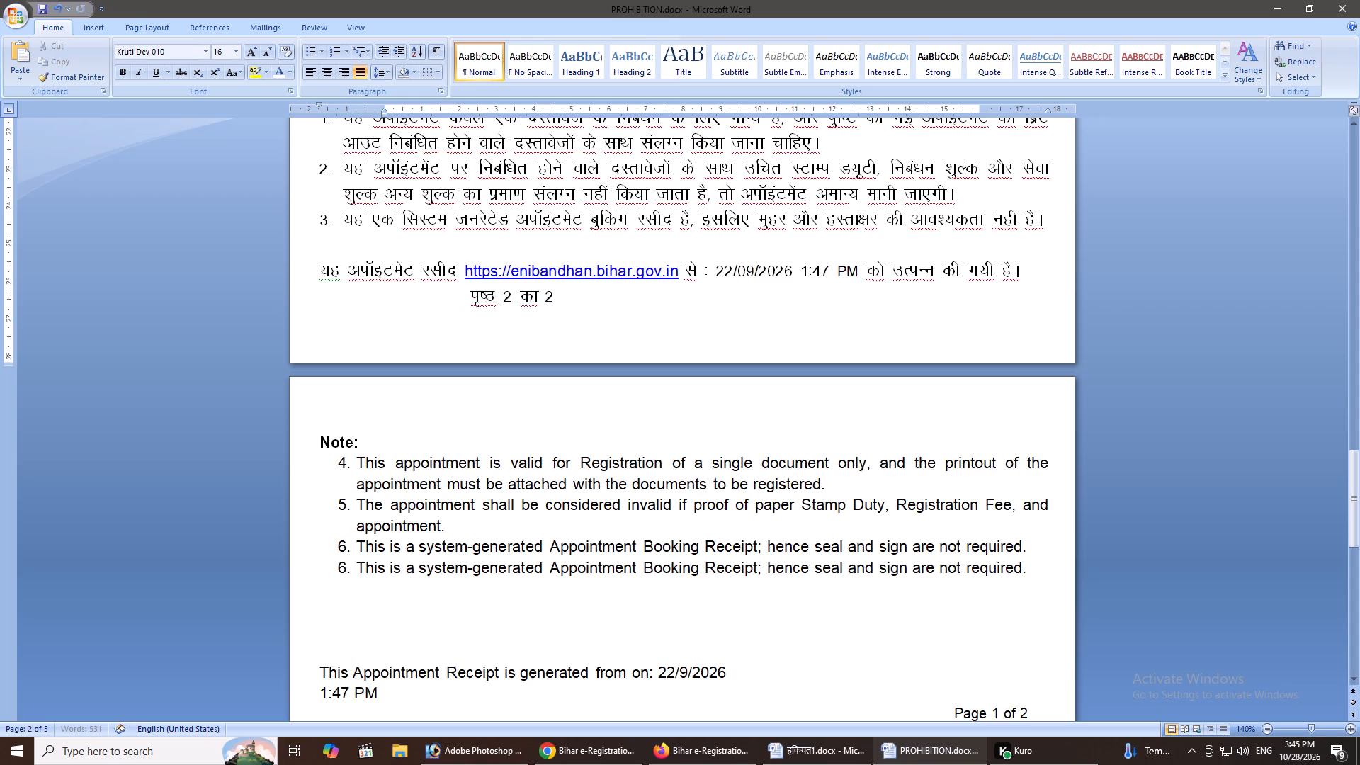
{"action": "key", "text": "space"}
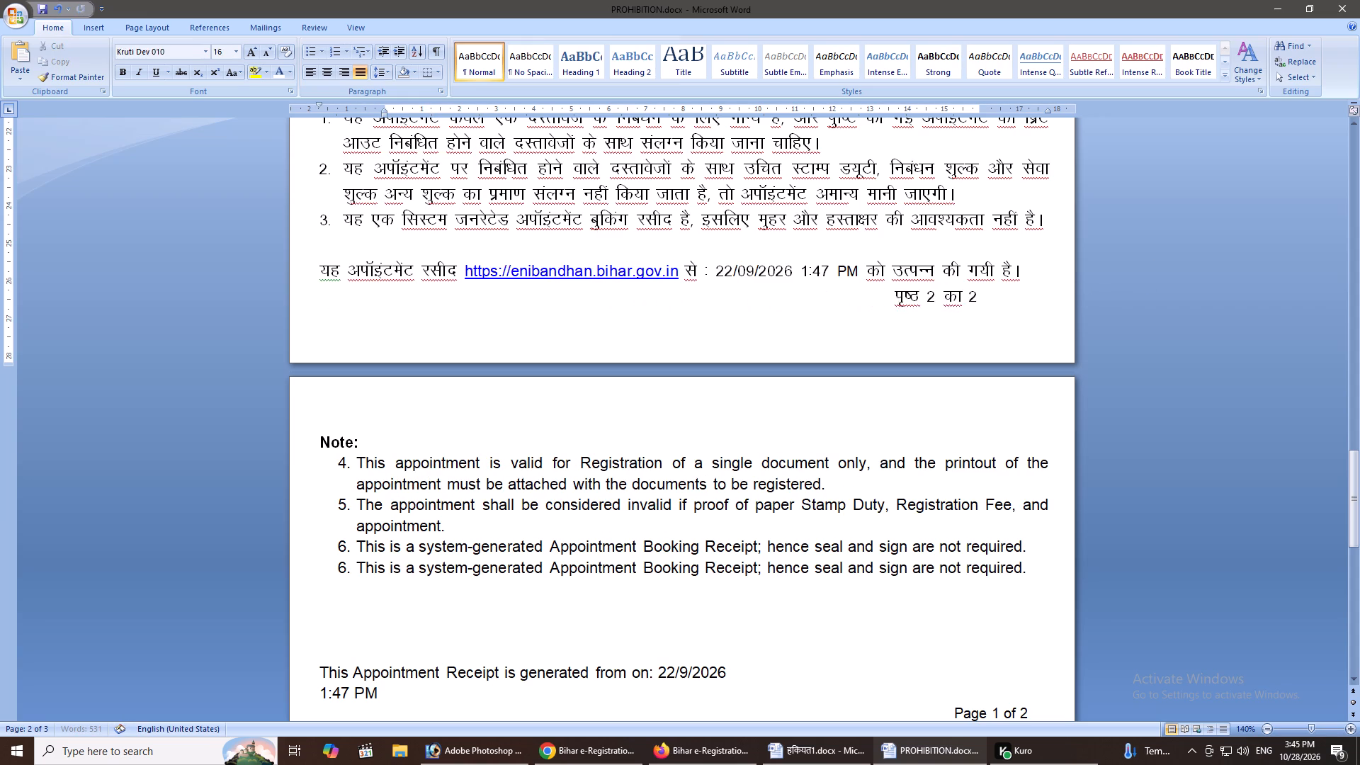
Insert six more spaces before पृष्ठ 2 का 2 to push it closer to the right margin.
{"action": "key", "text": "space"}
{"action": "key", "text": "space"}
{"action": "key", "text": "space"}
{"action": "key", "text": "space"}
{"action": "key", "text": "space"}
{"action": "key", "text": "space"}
Delete the leftover English text after पृष्ठ 2 का 2, from Note: through Page 1 of 2, along with its blank lines.
{"action": "scroll", "coordinate": [977, 271], "scroll_direction": "down", "scroll_amount": 2, "text": "ctrl"}
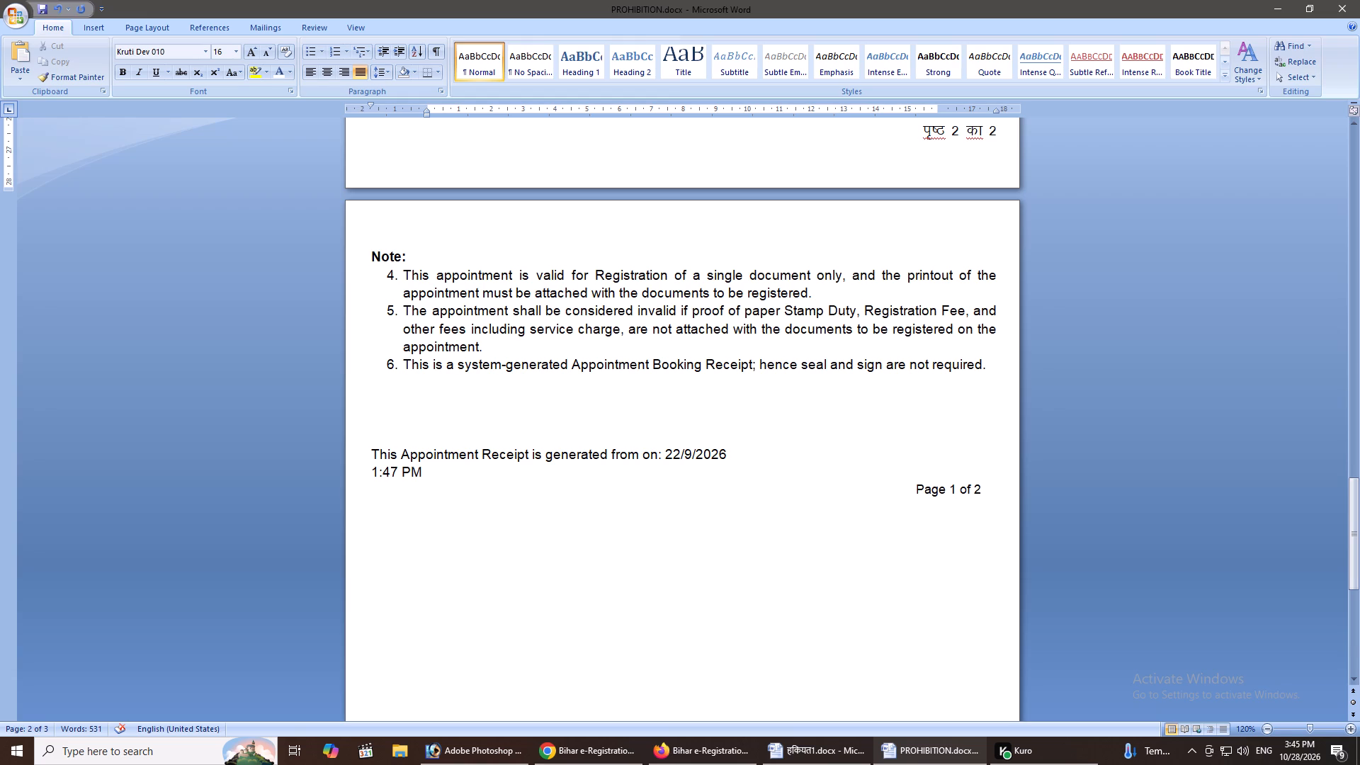
{"action": "scroll", "coordinate": [993, 268], "scroll_direction": "down", "scroll_amount": 4, "text": "ctrl"}
{"action": "scroll", "coordinate": [1032, 217], "scroll_direction": "up", "scroll_amount": 5}
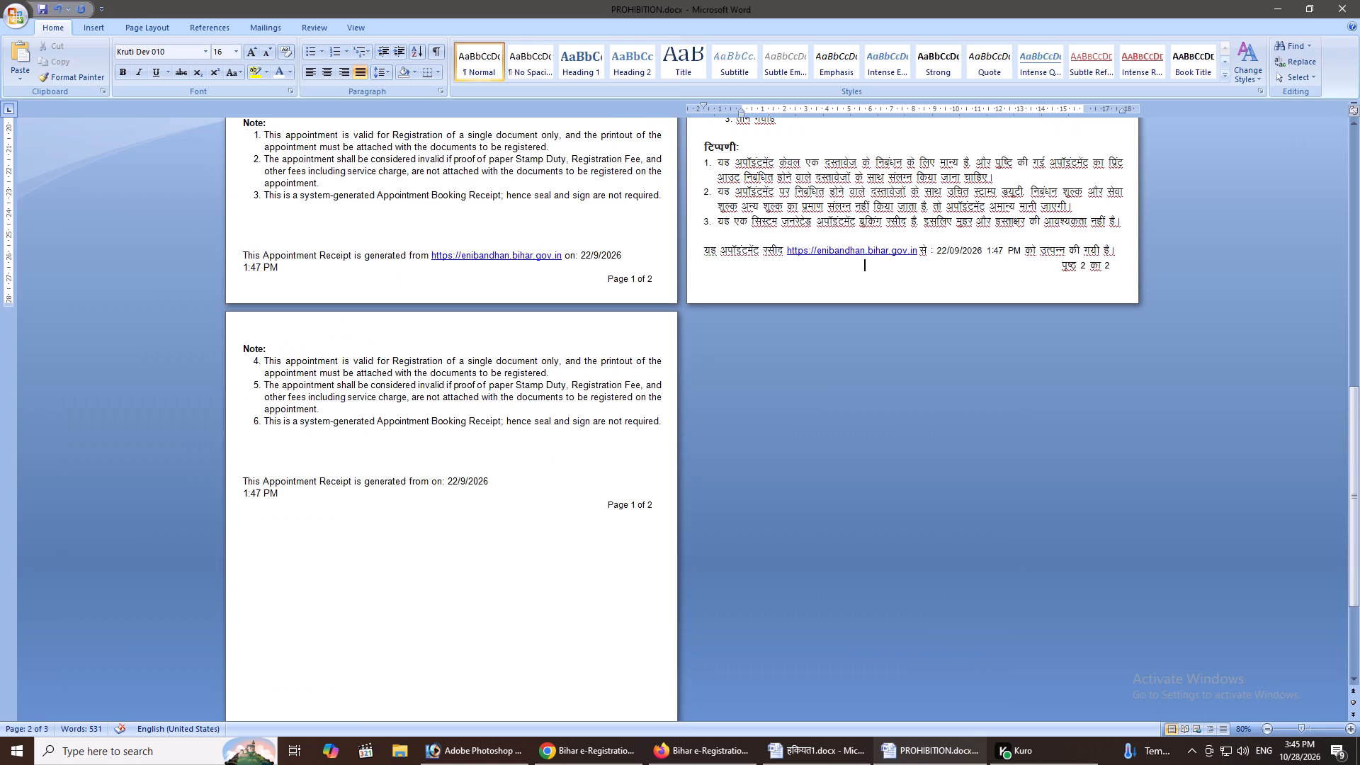
{"action": "left_click", "coordinate": [864, 269]}
{"action": "left_click", "coordinate": [1126, 278]}
{"action": "key", "text": "shift+Down"}
{"action": "key", "text": "shift+Down"}
{"action": "key", "text": "shift+Down"}
{"action": "key", "text": "shift+Down"}
{"action": "key", "text": "shift+Down"}
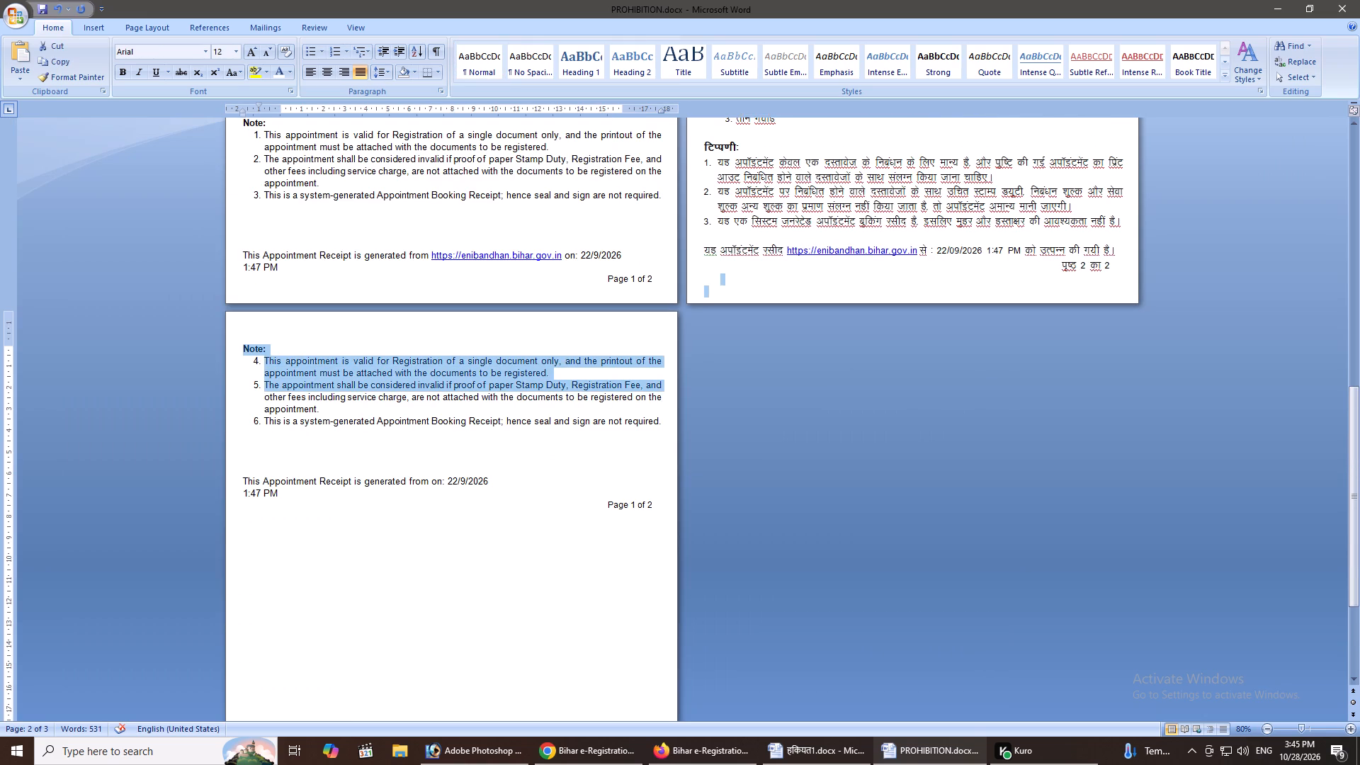
{"action": "key", "text": "shift+Down"}
{"action": "key", "text": "shift+Down"}
{"action": "key", "text": "shift+Down"}
{"action": "key", "text": "shift+Down"}
{"action": "key", "text": "shift+Down"}
{"action": "key", "text": "shift+Down"}
{"action": "key", "text": "shift+Down"}
{"action": "key", "text": "shift+Down"}
{"action": "key", "text": "shift+Down"}
{"action": "key", "text": "shift+Down"}
{"action": "key", "text": "shift+Down"}
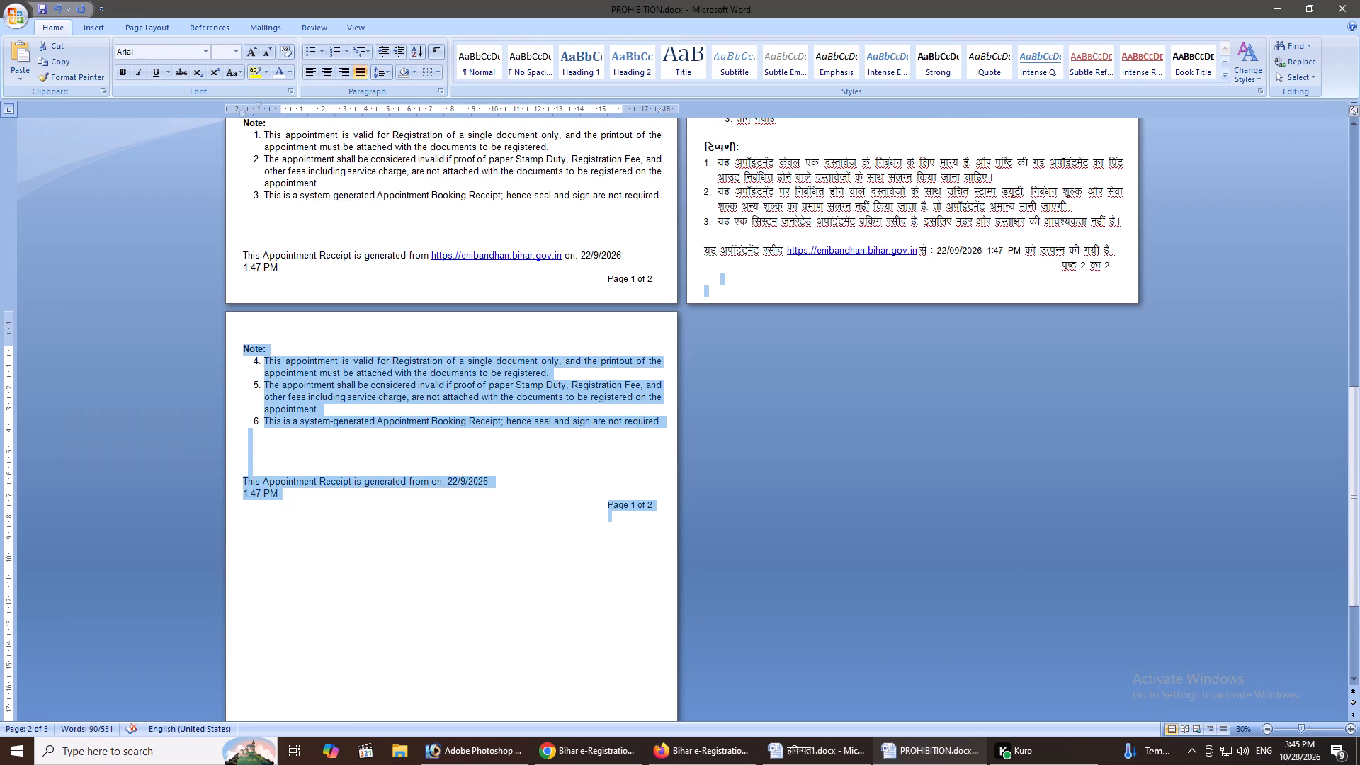
{"action": "key", "text": "BackSpace"}
Copy the Bihar government emblem from the English page to the space beside the heading on the Hindi page.
{"action": "scroll", "coordinate": [1092, 341], "scroll_direction": "up", "scroll_amount": 3}
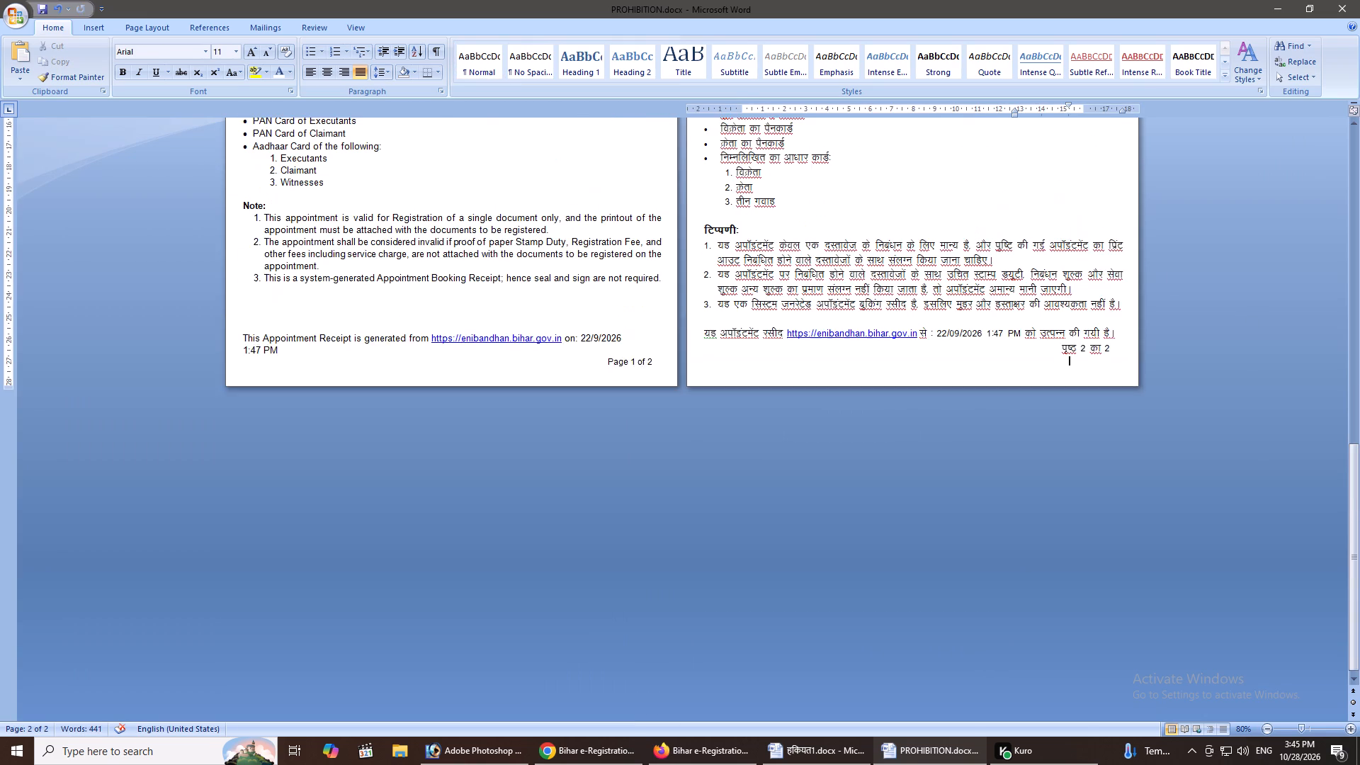
{"action": "scroll", "coordinate": [1092, 341], "scroll_direction": "up", "scroll_amount": 9}
{"action": "scroll", "coordinate": [909, 342], "scroll_direction": "up", "scroll_amount": 2}
{"action": "scroll", "coordinate": [909, 342], "scroll_direction": "down", "scroll_amount": 1}
{"action": "scroll", "coordinate": [909, 342], "scroll_direction": "up", "scroll_amount": 6}
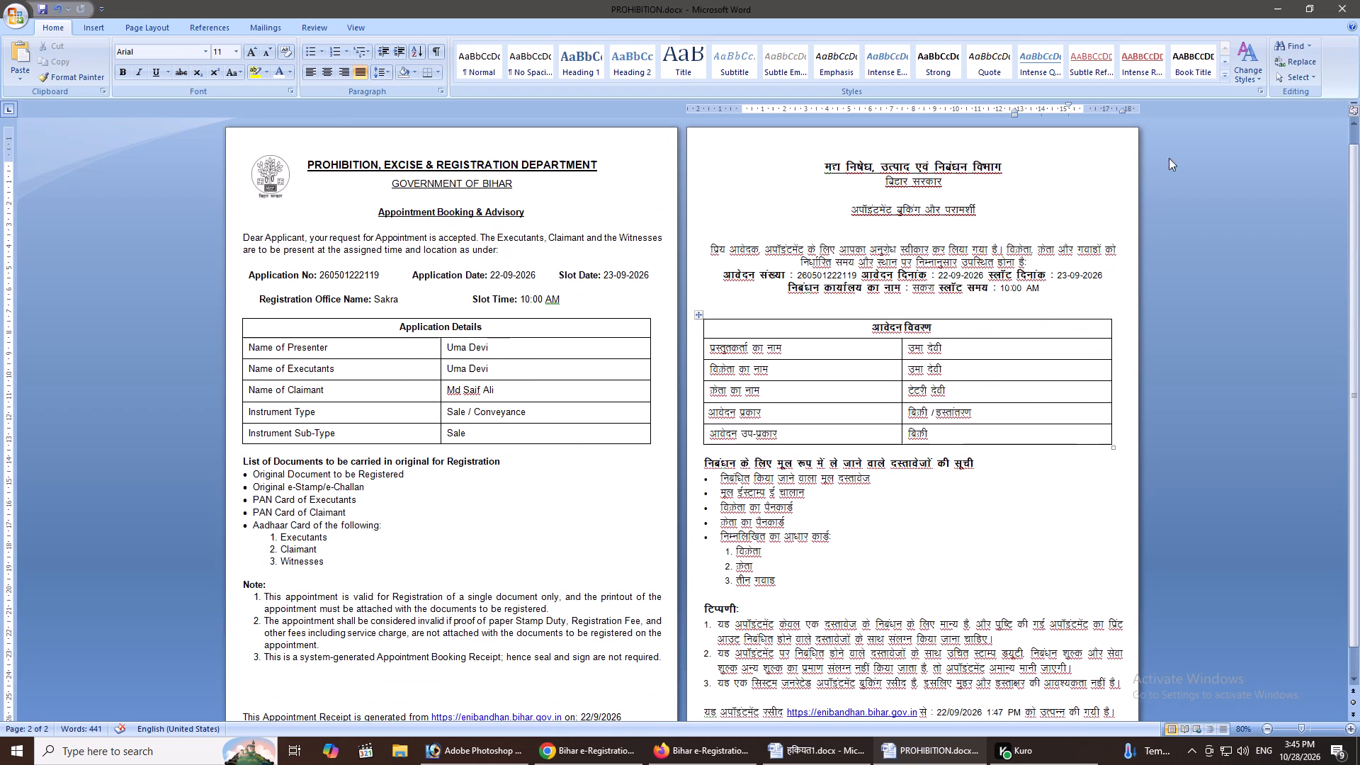
{"action": "left_click", "coordinate": [801, 212]}
{"action": "scroll", "coordinate": [847, 234], "scroll_direction": "up", "scroll_amount": 2}
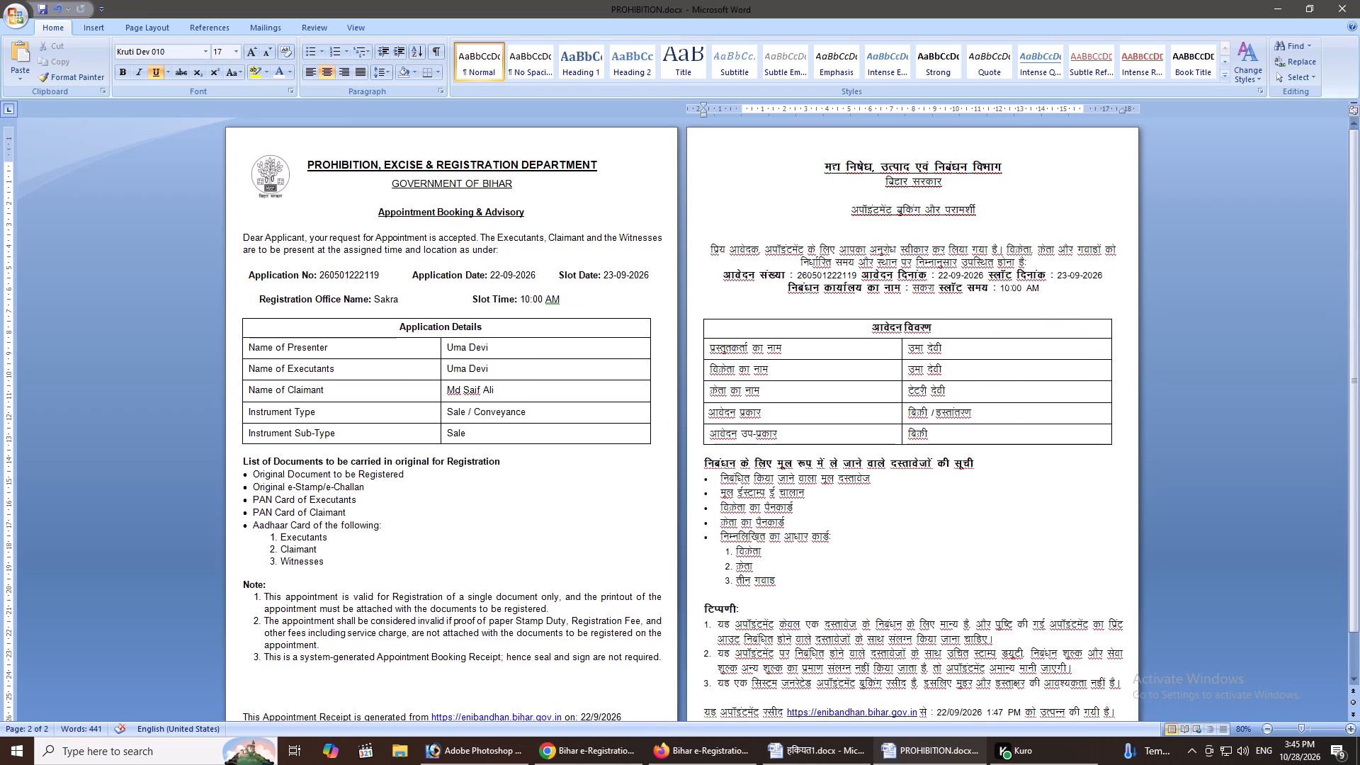
{"action": "left_click", "coordinate": [263, 177]}
{"action": "key", "text": "ctrl+c"}
{"action": "key", "text": "ctrl+d"}
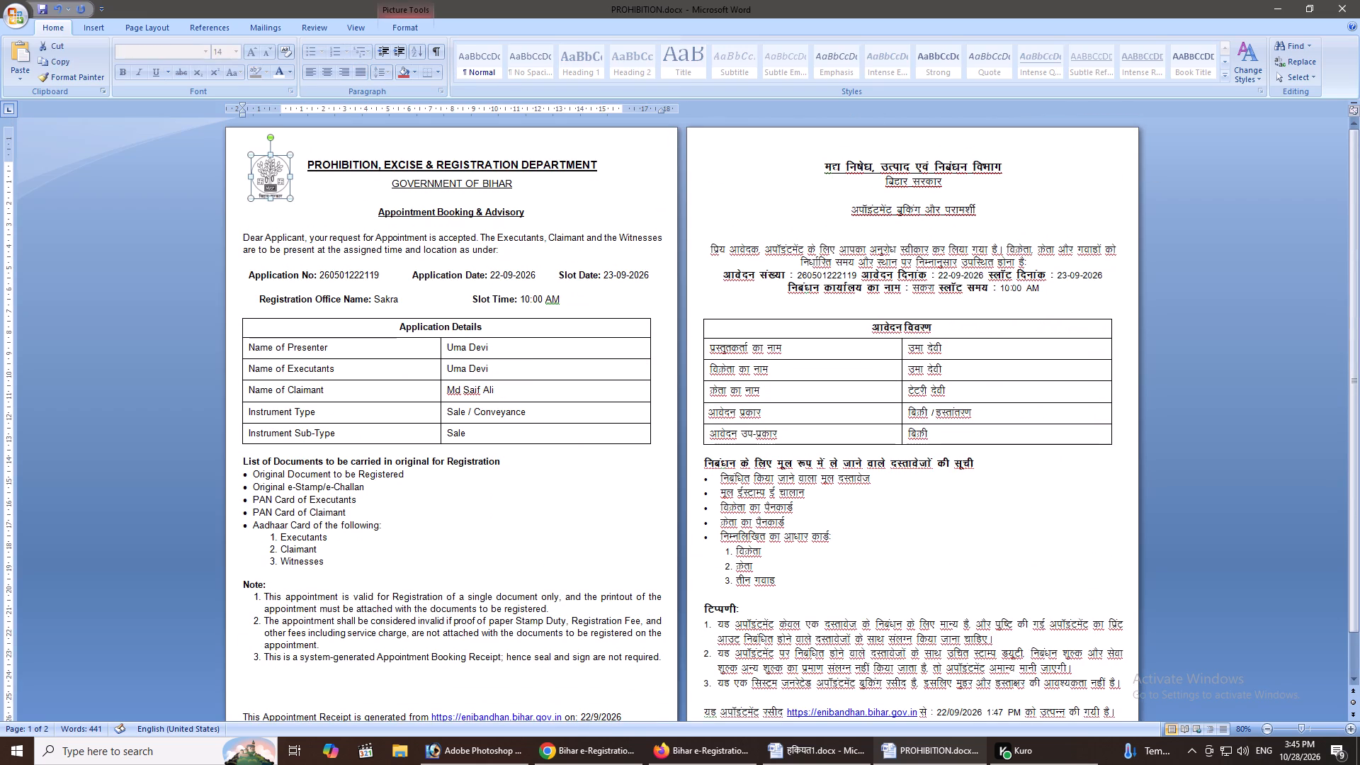
{"action": "left_click_drag", "start_coordinate": [273, 176], "coordinate": [754, 189]}
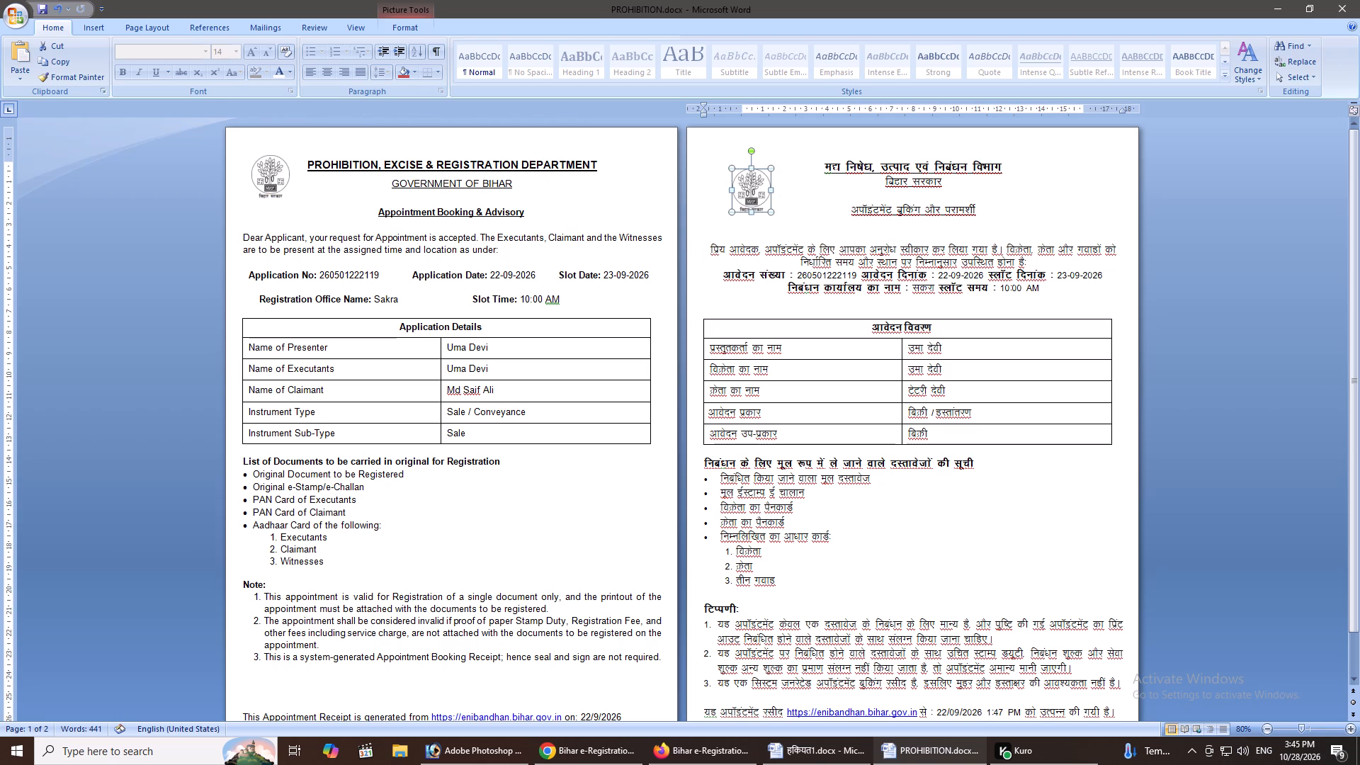
Nudge the copied emblem up and toward the left margin so it sits level with the Hindi department heading.
{"action": "left_click_drag", "start_coordinate": [757, 195], "coordinate": [755, 186]}
{"action": "key", "text": "Left"}
{"action": "key", "text": "Left"}
{"action": "key", "text": "Left"}
{"action": "key", "text": "Left"}
{"action": "key", "text": "Left"}
{"action": "key", "text": "Left"}
{"action": "key", "text": "Left"}
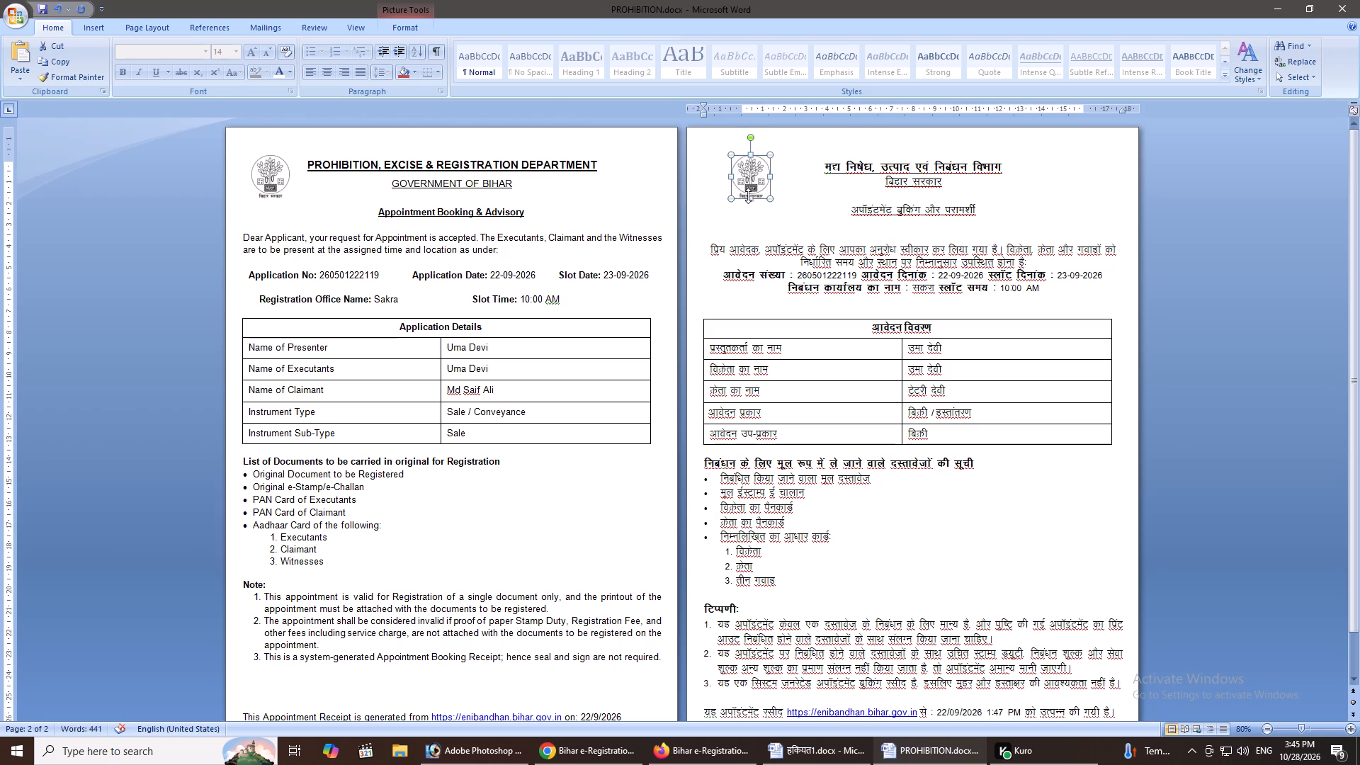
{"action": "key", "text": "Down"}
{"action": "key", "text": "Down"}
{"action": "key", "text": "Down"}
{"action": "key", "text": "Down"}
{"action": "key", "text": "Down"}
{"action": "key", "text": "Down"}
{"action": "key", "text": "Down"}
{"action": "key", "text": "Down"}
{"action": "key", "text": "Down"}
{"action": "key", "text": "Left"}
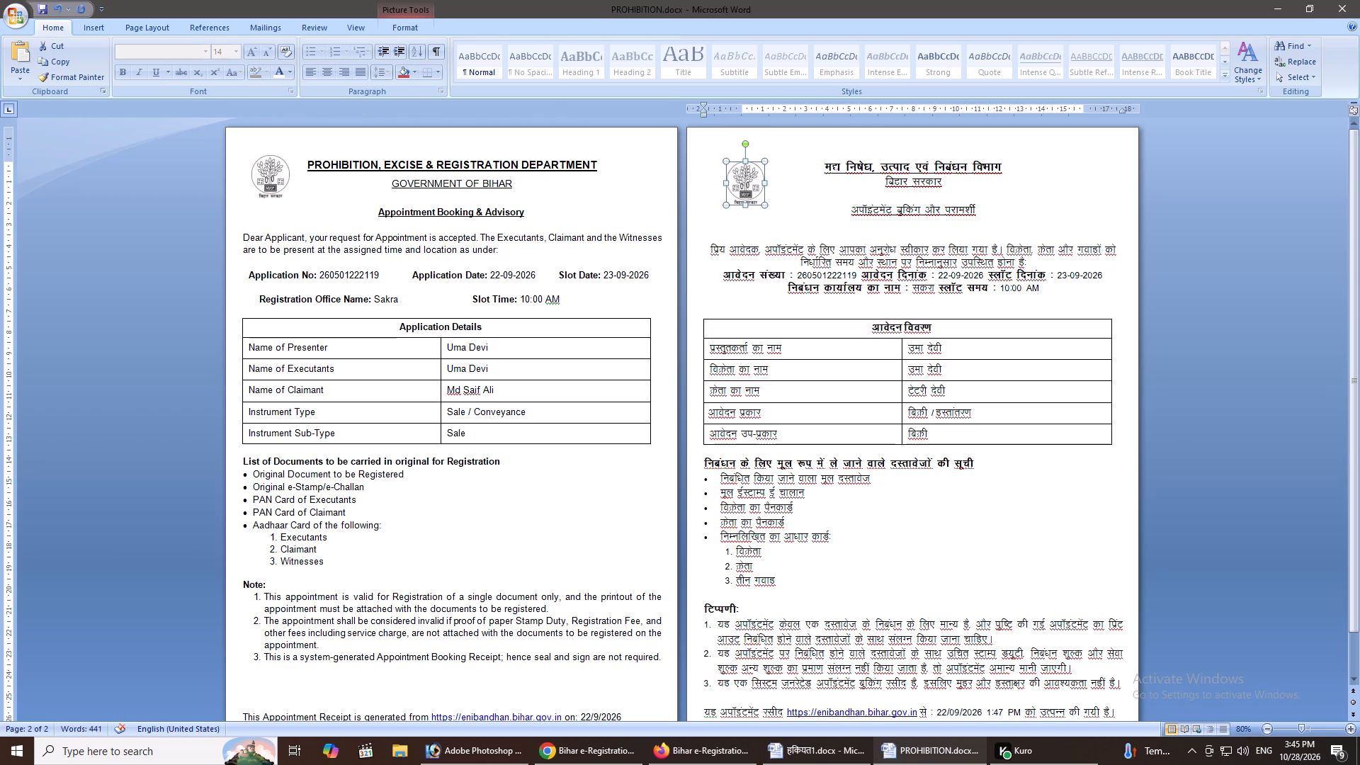
{"action": "key", "text": "Left"}
{"action": "key", "text": "Left"}
{"action": "key", "text": "Left"}
{"action": "key", "text": "Left"}
{"action": "key", "text": "Left"}
{"action": "key", "text": "Left"}
{"action": "key", "text": "Left"}
{"action": "key", "text": "Left"}
{"action": "key", "text": "Left"}
{"action": "key", "text": "Left"}
{"action": "key", "text": "Left"}
{"action": "key", "text": "Left"}
{"action": "key", "text": "Down"}
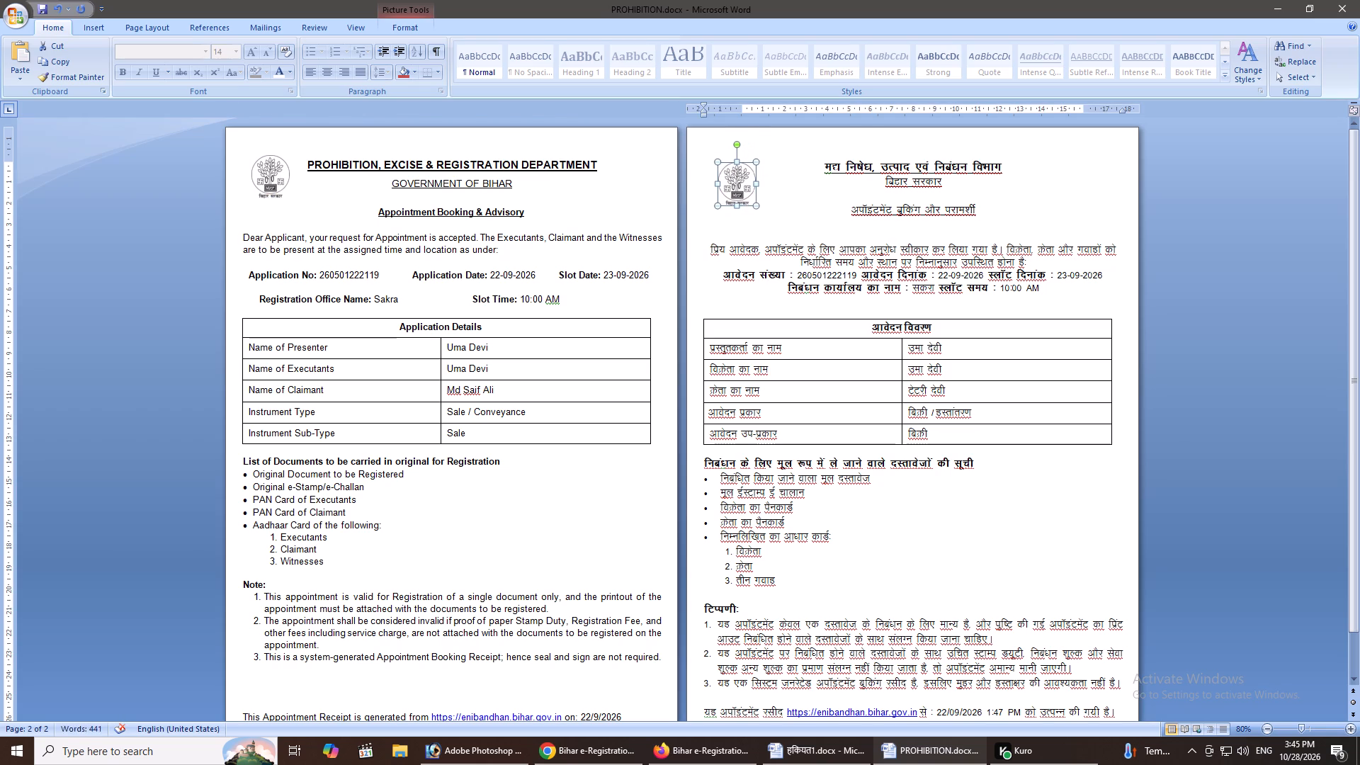
{"action": "key", "text": "Up"}
{"action": "key", "text": "Right"}
{"action": "key", "text": "Right"}
{"action": "left_click", "coordinate": [1113, 301]}
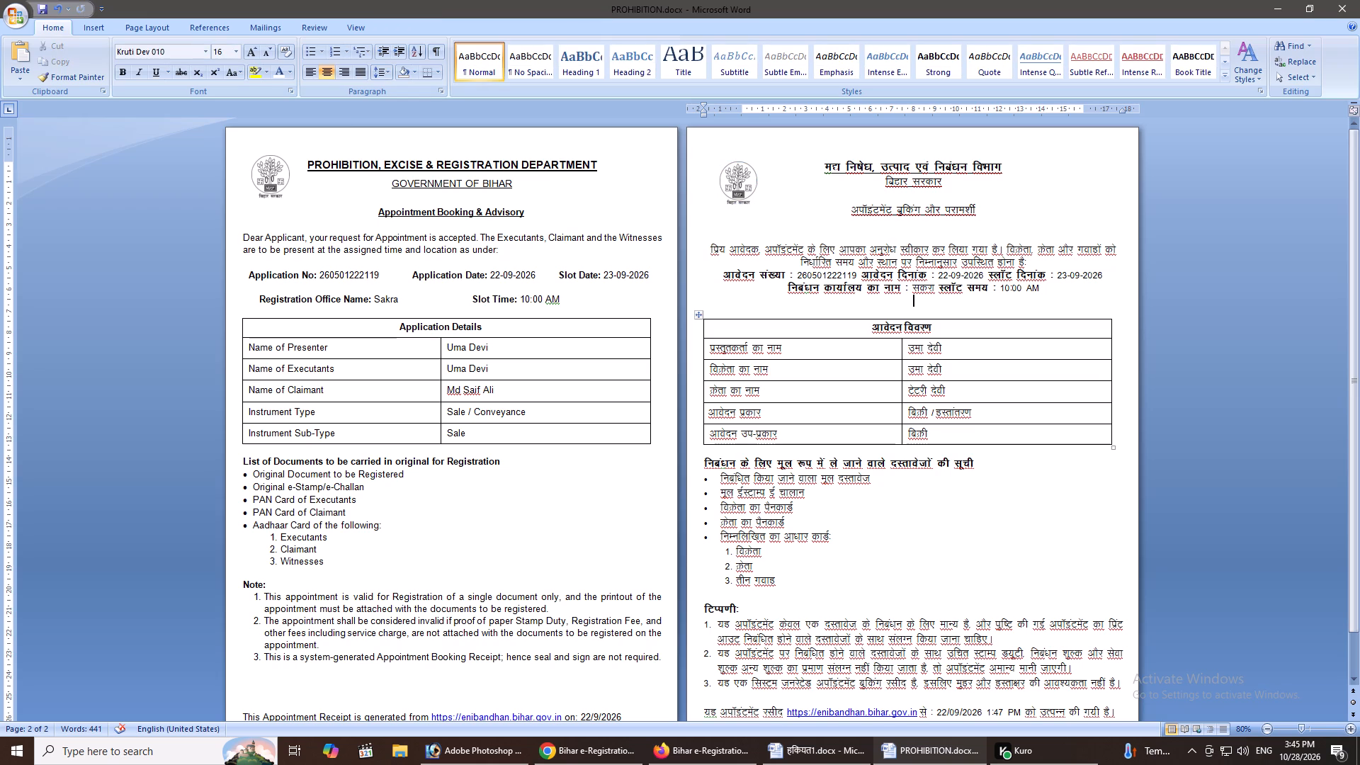
Left-align the two-line प्रिय आवेदक introductory paragraph.
{"action": "left_click_drag", "start_coordinate": [710, 248], "coordinate": [1021, 263]}
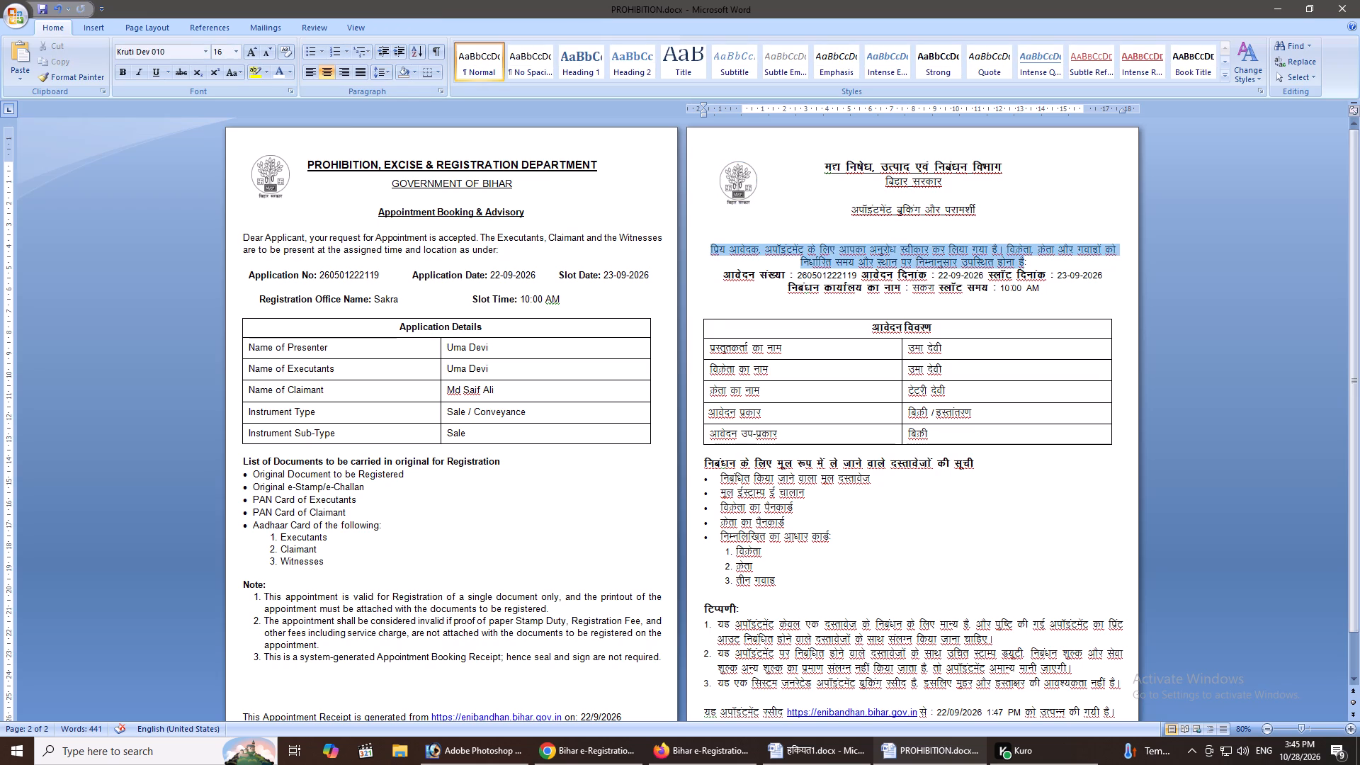
{"action": "left_click_drag", "start_coordinate": [1021, 263], "coordinate": [1041, 266]}
{"action": "left_click", "coordinate": [309, 74]}
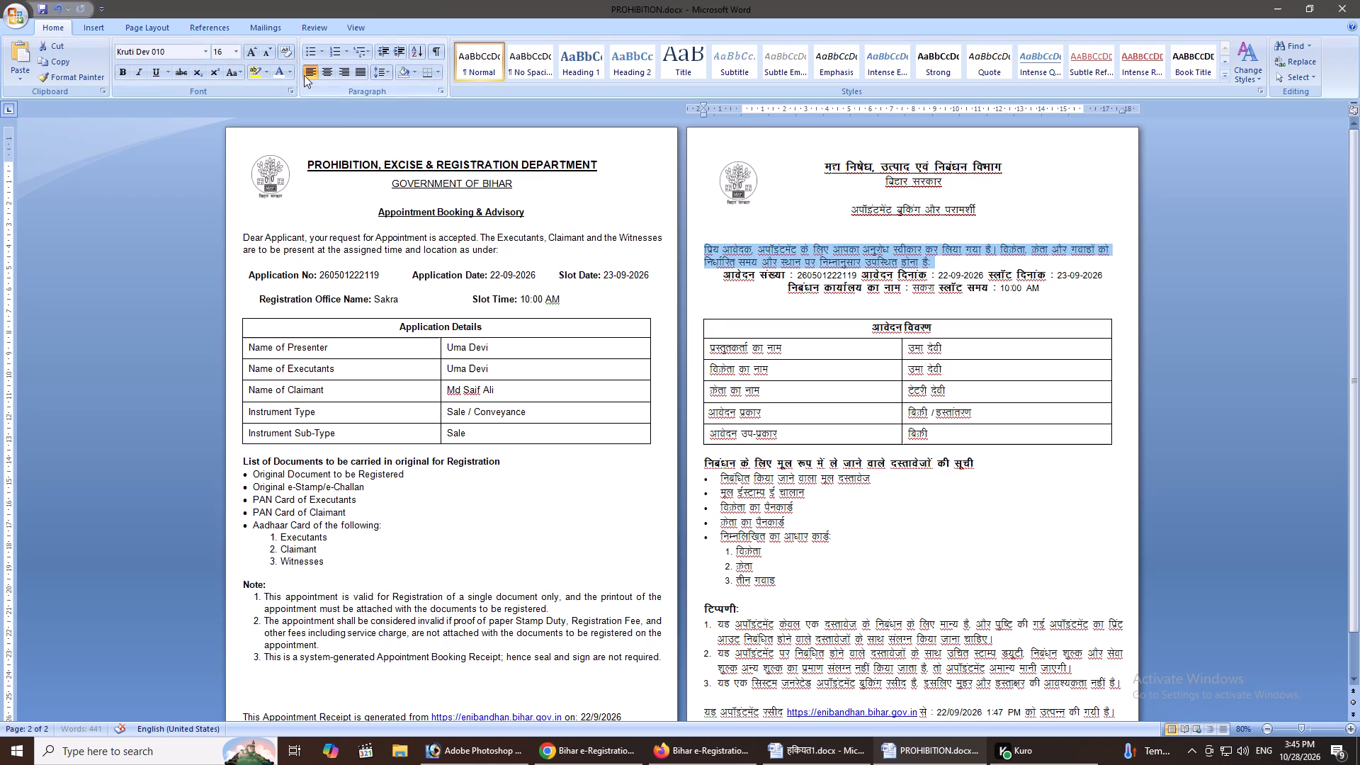
{"action": "left_click", "coordinate": [747, 300]}
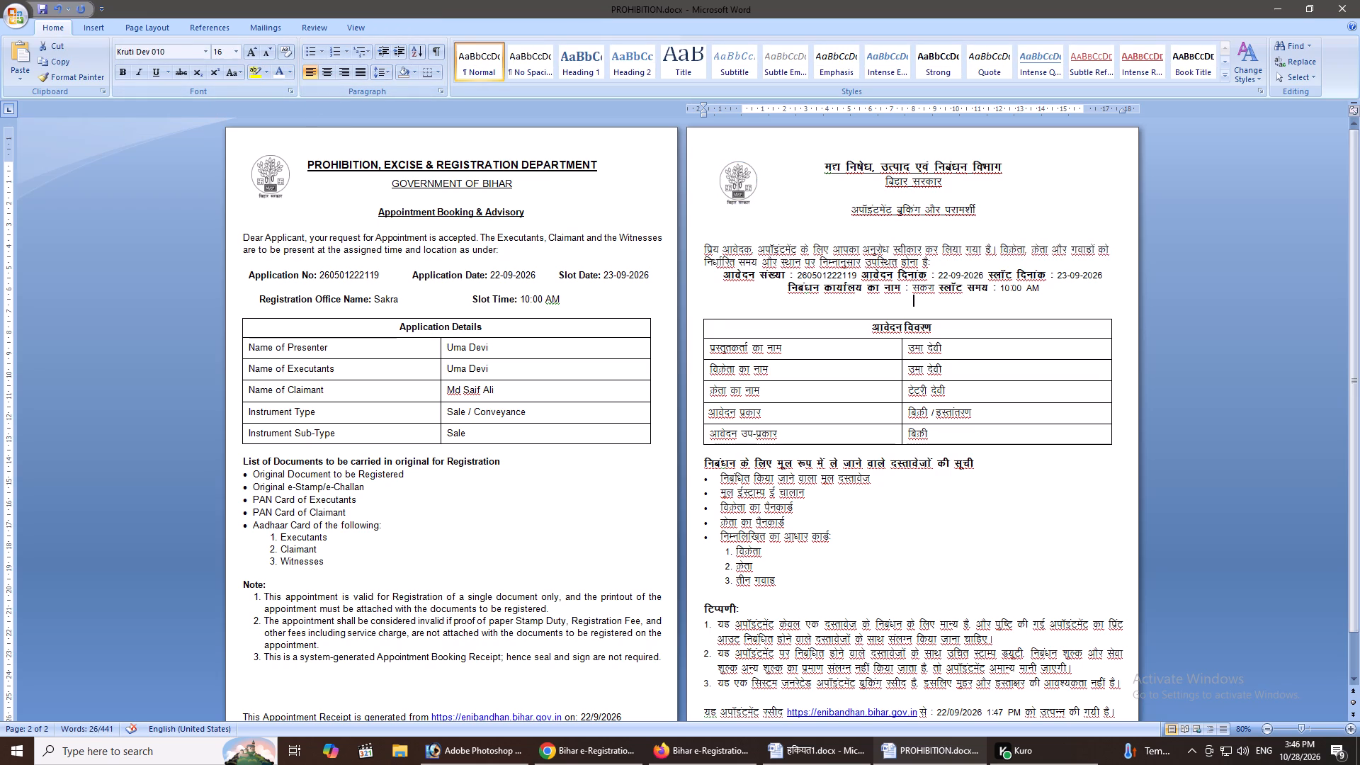
Justify the two lines running from आवेदन संख्या to स्लॉट समय instead of centring them.
{"action": "left_click_drag", "start_coordinate": [1062, 285], "coordinate": [696, 280]}
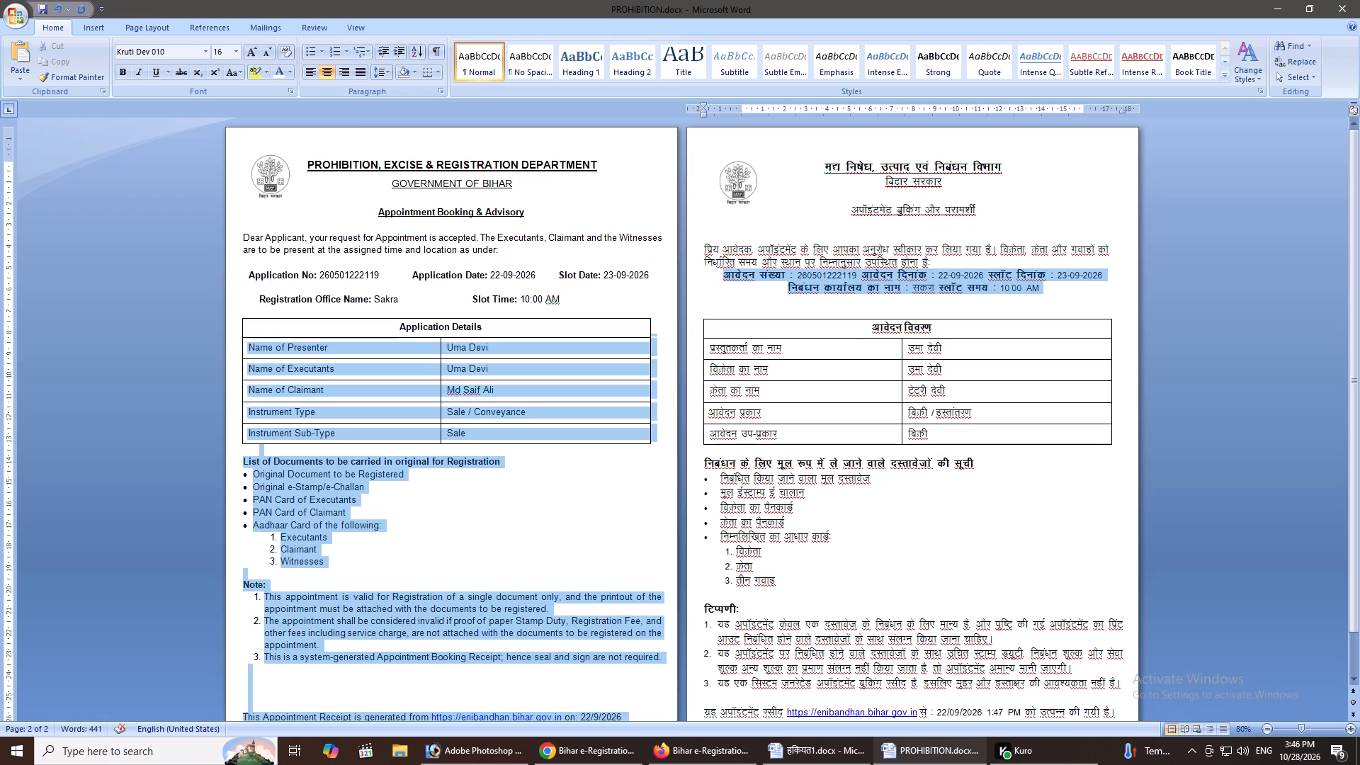
{"action": "left_click_drag", "start_coordinate": [696, 280], "coordinate": [699, 279]}
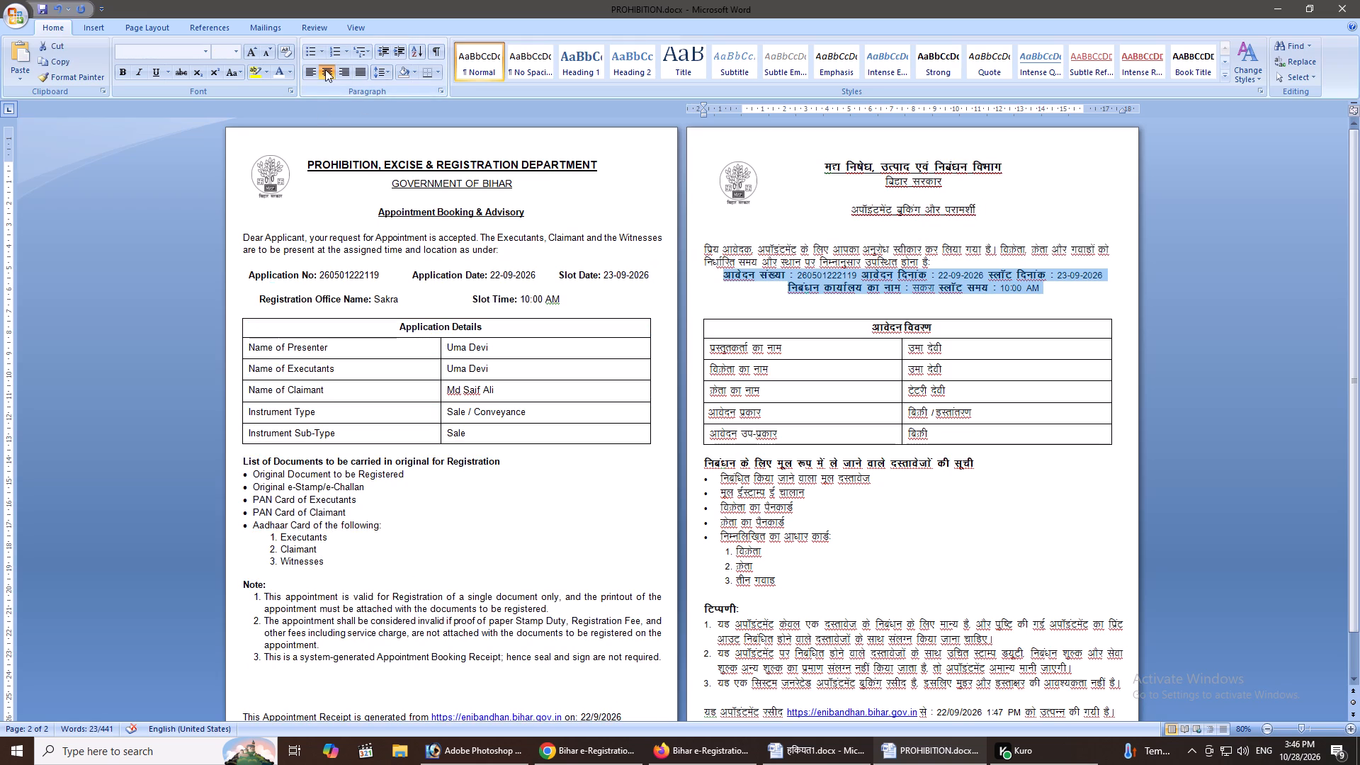
{"action": "left_click", "coordinate": [307, 74]}
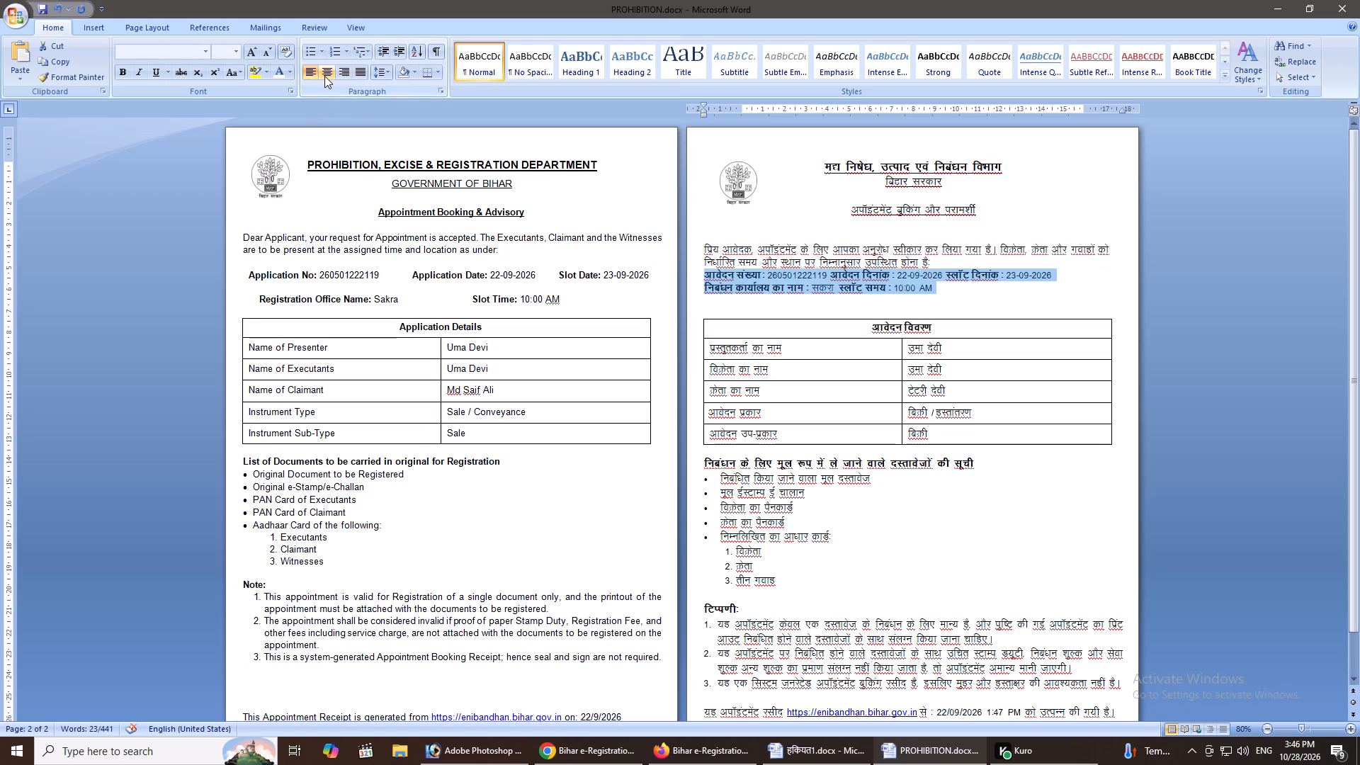
{"action": "left_click", "coordinate": [360, 74]}
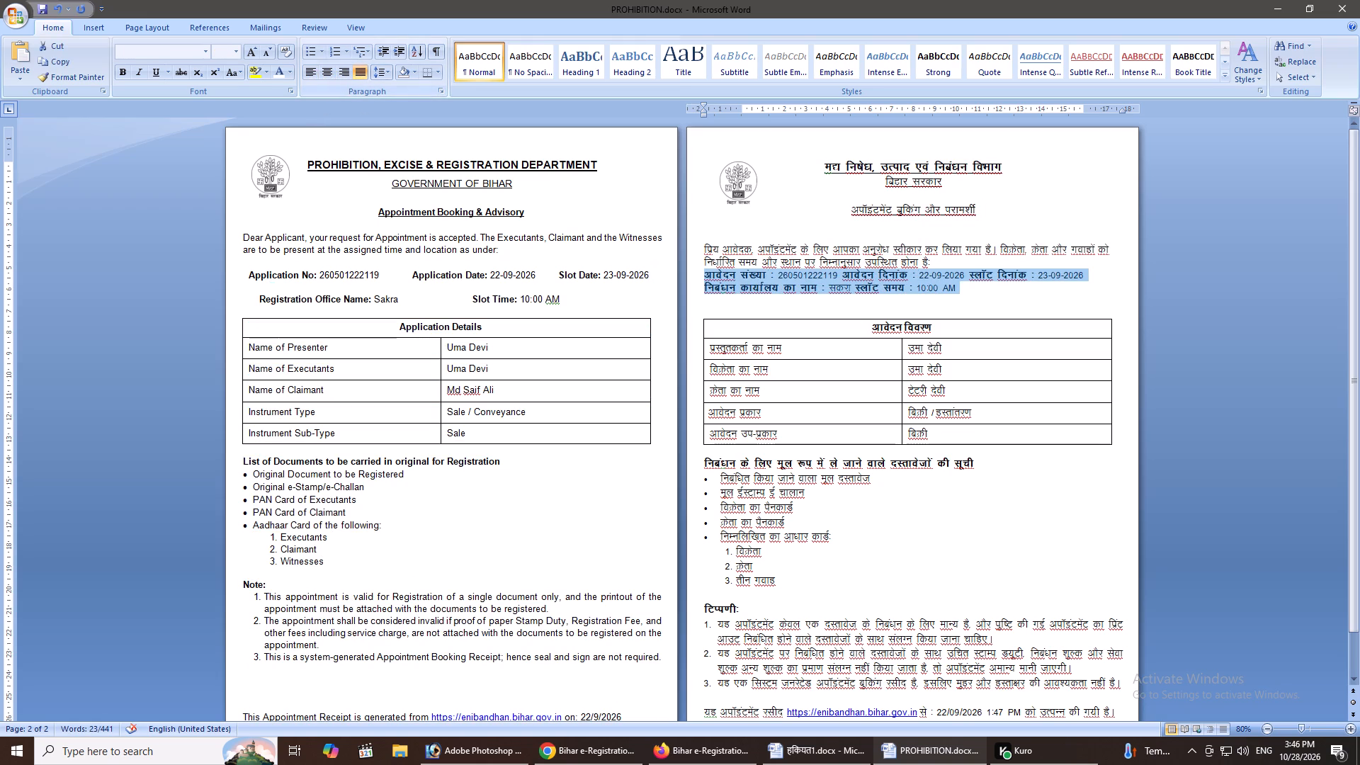
{"action": "left_click", "coordinate": [984, 292]}
Insert a blank line above the आवेदन संख्या line and another between it and the निबंधन कार्यालय का नाम line.
{"action": "left_click", "coordinate": [966, 268]}
{"action": "key", "text": "Return"}
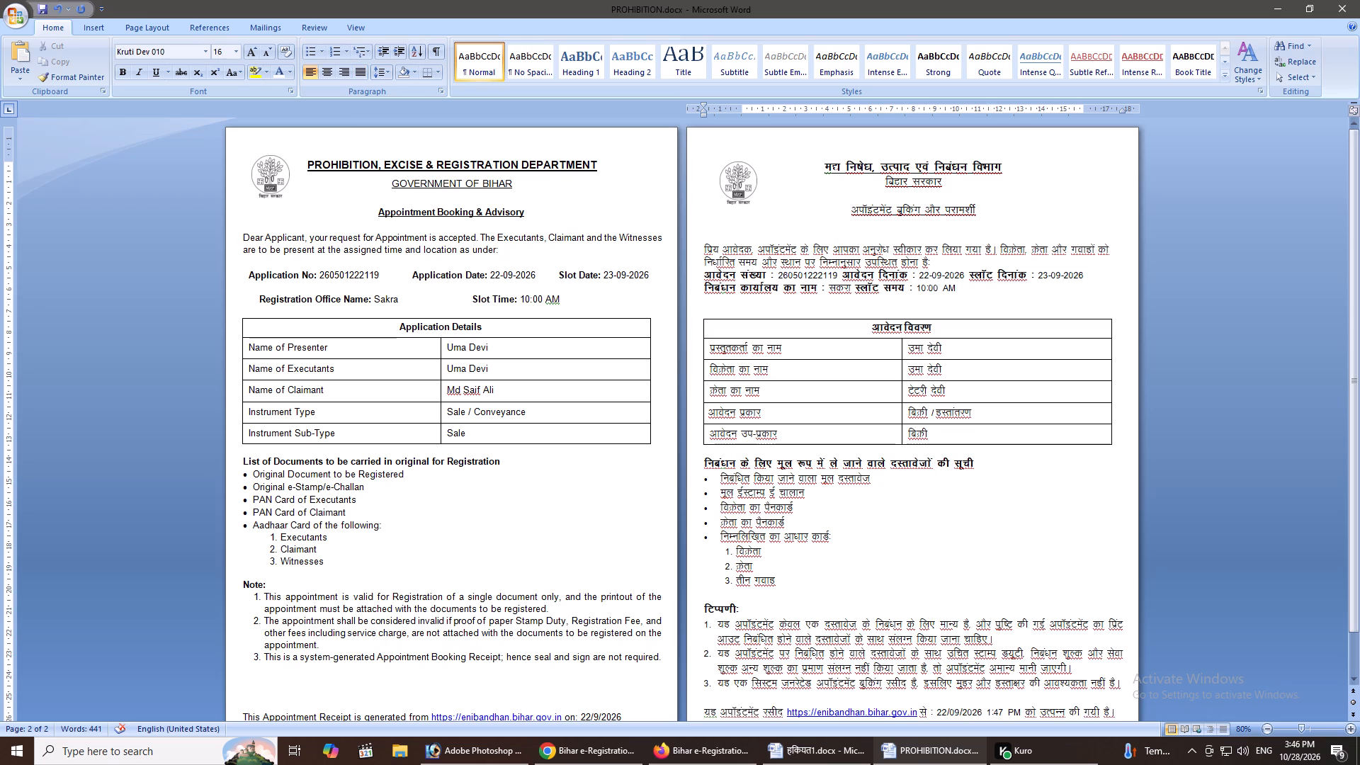
{"action": "left_click_drag", "start_coordinate": [973, 312], "coordinate": [695, 276]}
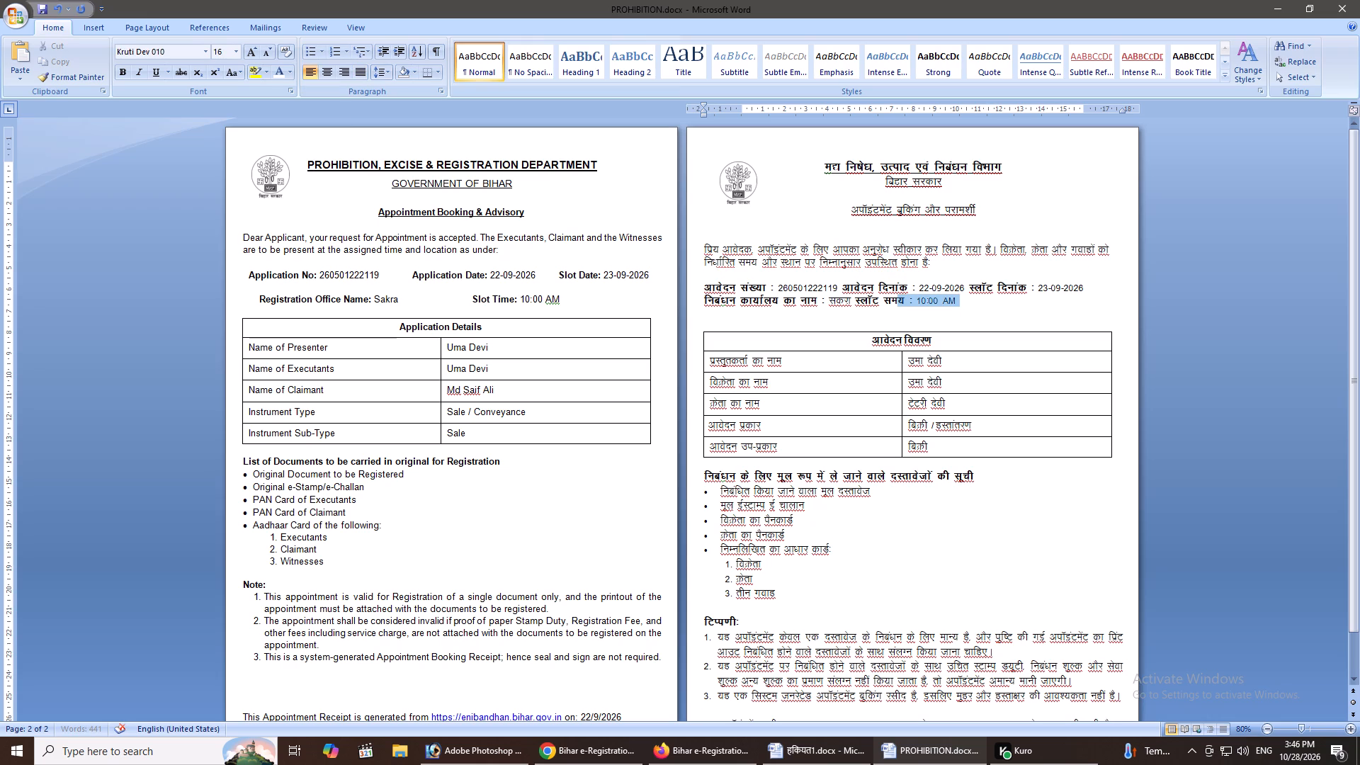
{"action": "left_click_drag", "start_coordinate": [695, 276], "coordinate": [700, 282]}
{"action": "left_click", "coordinate": [1099, 298]}
{"action": "left_click", "coordinate": [1090, 286]}
{"action": "key", "text": "Return"}
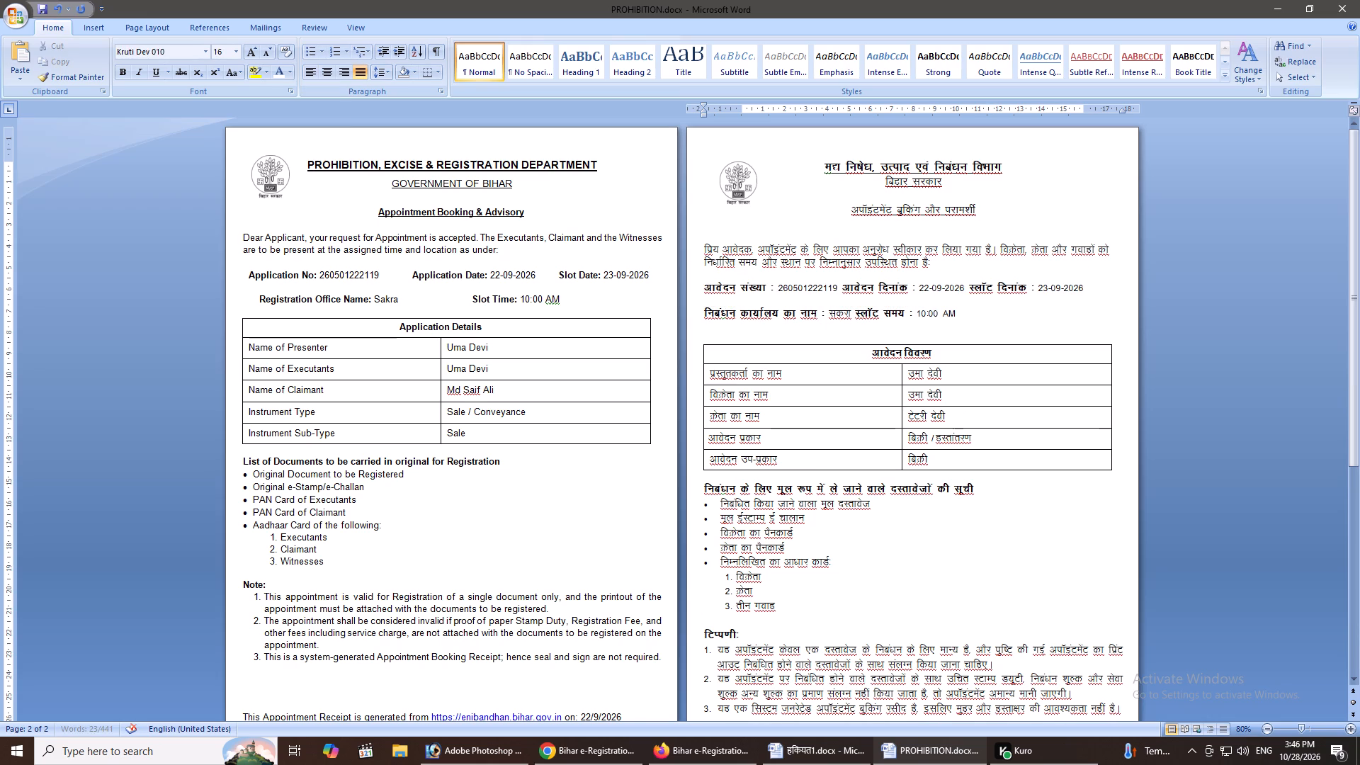
Indent the निबंधन कार्यालय का नाम line with five spaces.
{"action": "scroll", "coordinate": [893, 337], "scroll_direction": "down", "scroll_amount": 5}
{"action": "scroll", "coordinate": [871, 399], "scroll_direction": "up", "scroll_amount": 2}
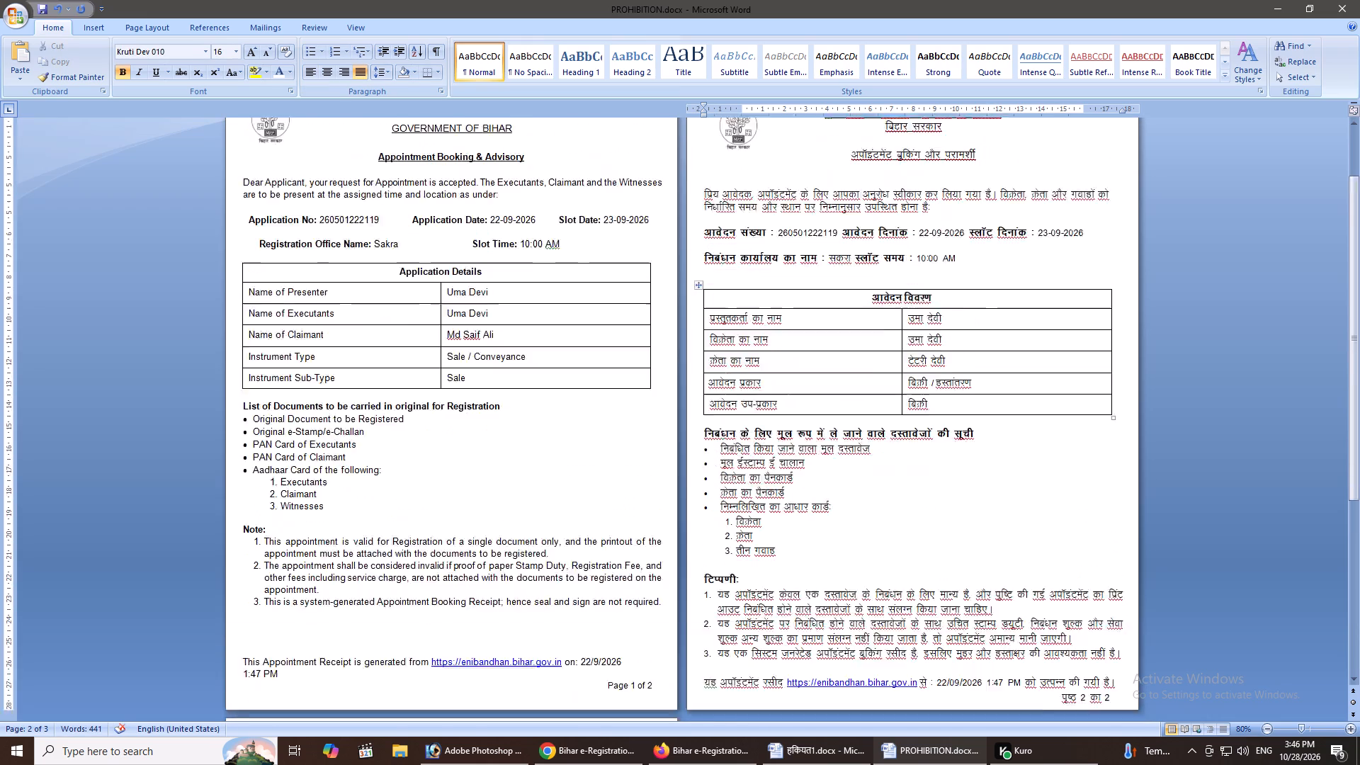
{"action": "scroll", "coordinate": [871, 399], "scroll_direction": "up", "scroll_amount": 6}
{"action": "left_click_drag", "start_coordinate": [0, 160], "coordinate": [0, 153]}
{"action": "scroll", "coordinate": [497, 255], "scroll_direction": "down", "scroll_amount": 6}
{"action": "scroll", "coordinate": [795, 509], "scroll_direction": "up", "scroll_amount": 1, "text": "ctrl"}
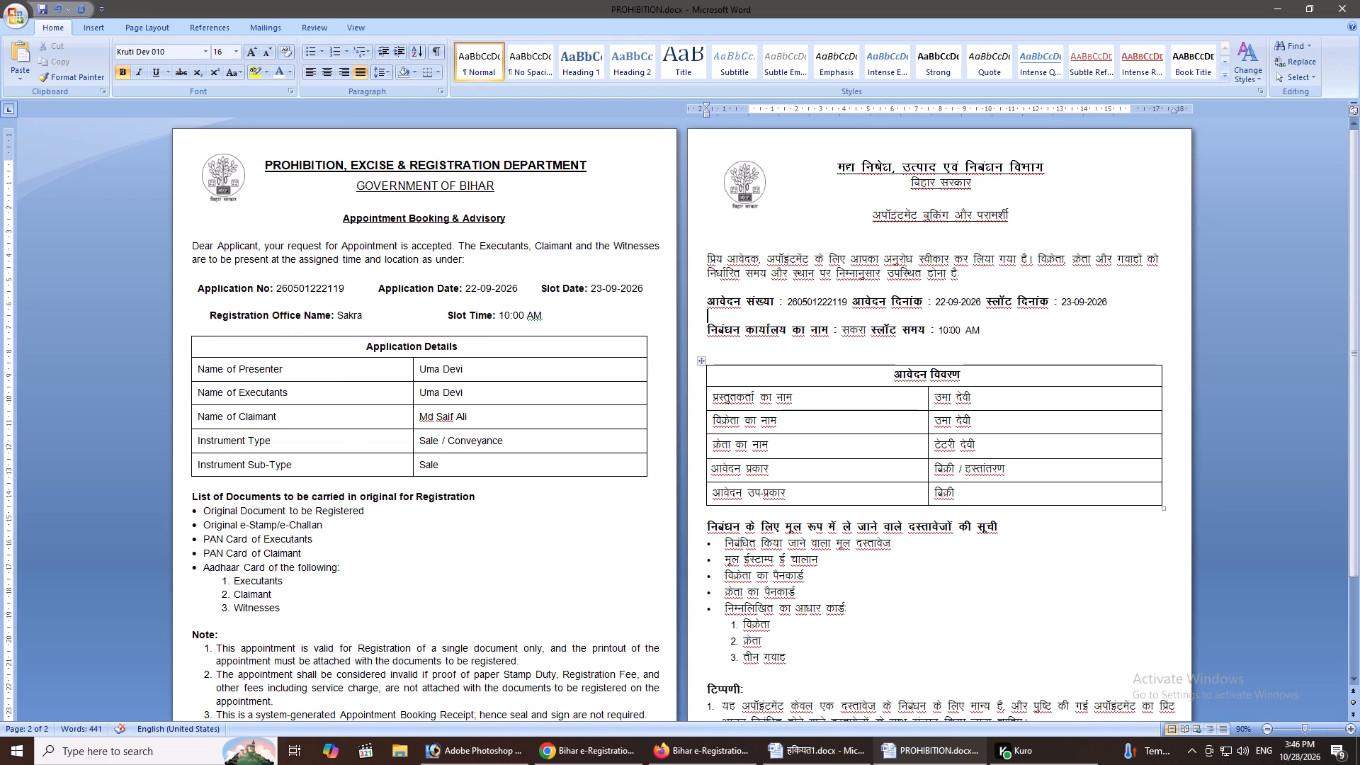
{"action": "scroll", "coordinate": [739, 438], "scroll_direction": "up", "scroll_amount": 3}
{"action": "left_click", "coordinate": [705, 330]}
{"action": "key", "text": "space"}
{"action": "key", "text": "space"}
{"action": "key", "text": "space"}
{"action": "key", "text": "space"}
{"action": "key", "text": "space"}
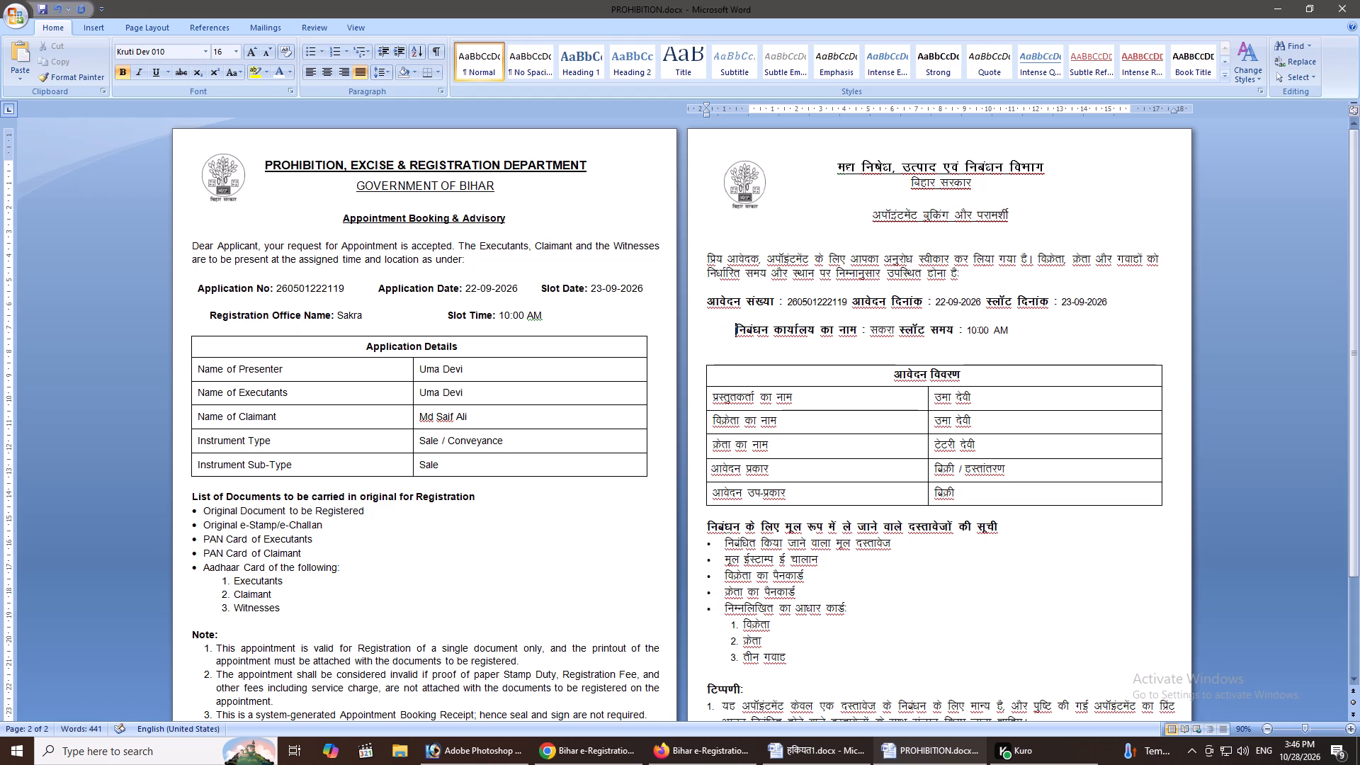
Insert sixteen spaces before स्लॉट समय to separate it from the office name, as on the English page.
{"action": "left_click", "coordinate": [900, 334]}
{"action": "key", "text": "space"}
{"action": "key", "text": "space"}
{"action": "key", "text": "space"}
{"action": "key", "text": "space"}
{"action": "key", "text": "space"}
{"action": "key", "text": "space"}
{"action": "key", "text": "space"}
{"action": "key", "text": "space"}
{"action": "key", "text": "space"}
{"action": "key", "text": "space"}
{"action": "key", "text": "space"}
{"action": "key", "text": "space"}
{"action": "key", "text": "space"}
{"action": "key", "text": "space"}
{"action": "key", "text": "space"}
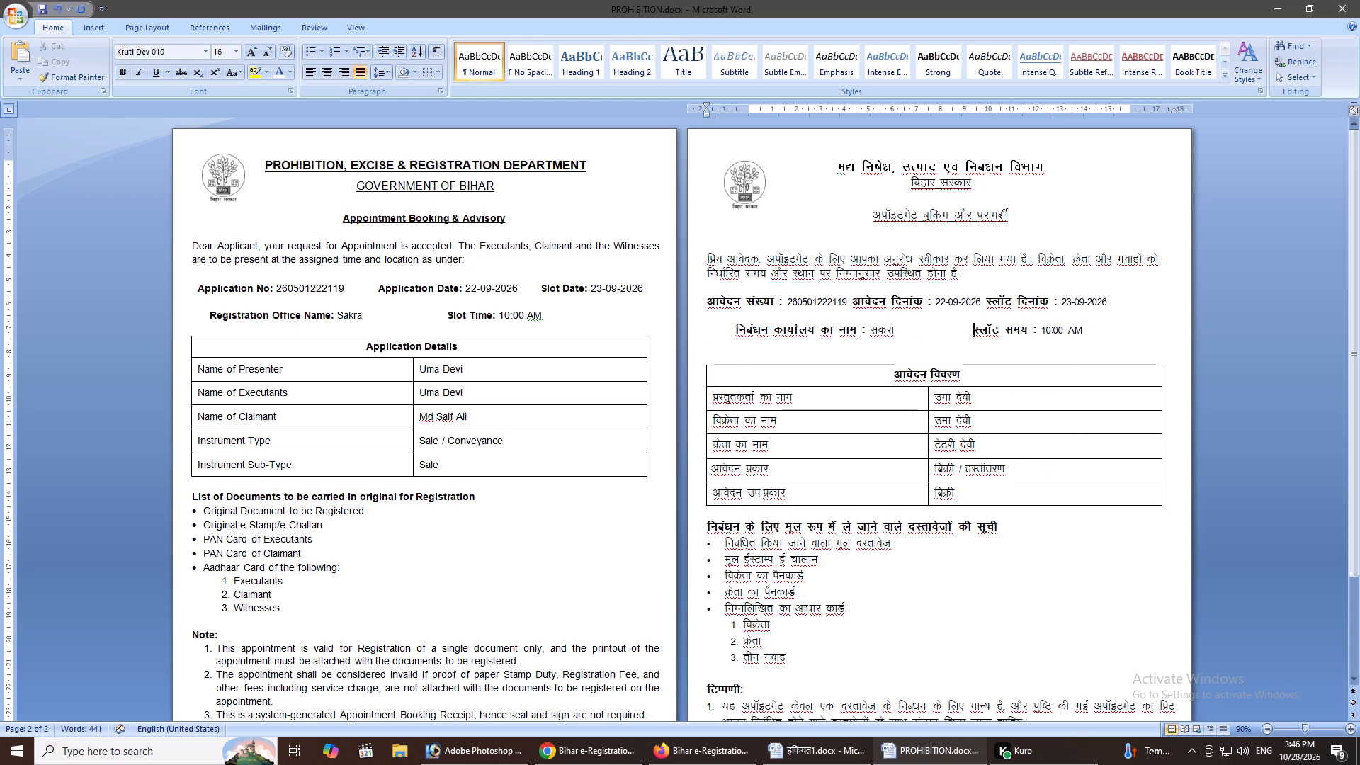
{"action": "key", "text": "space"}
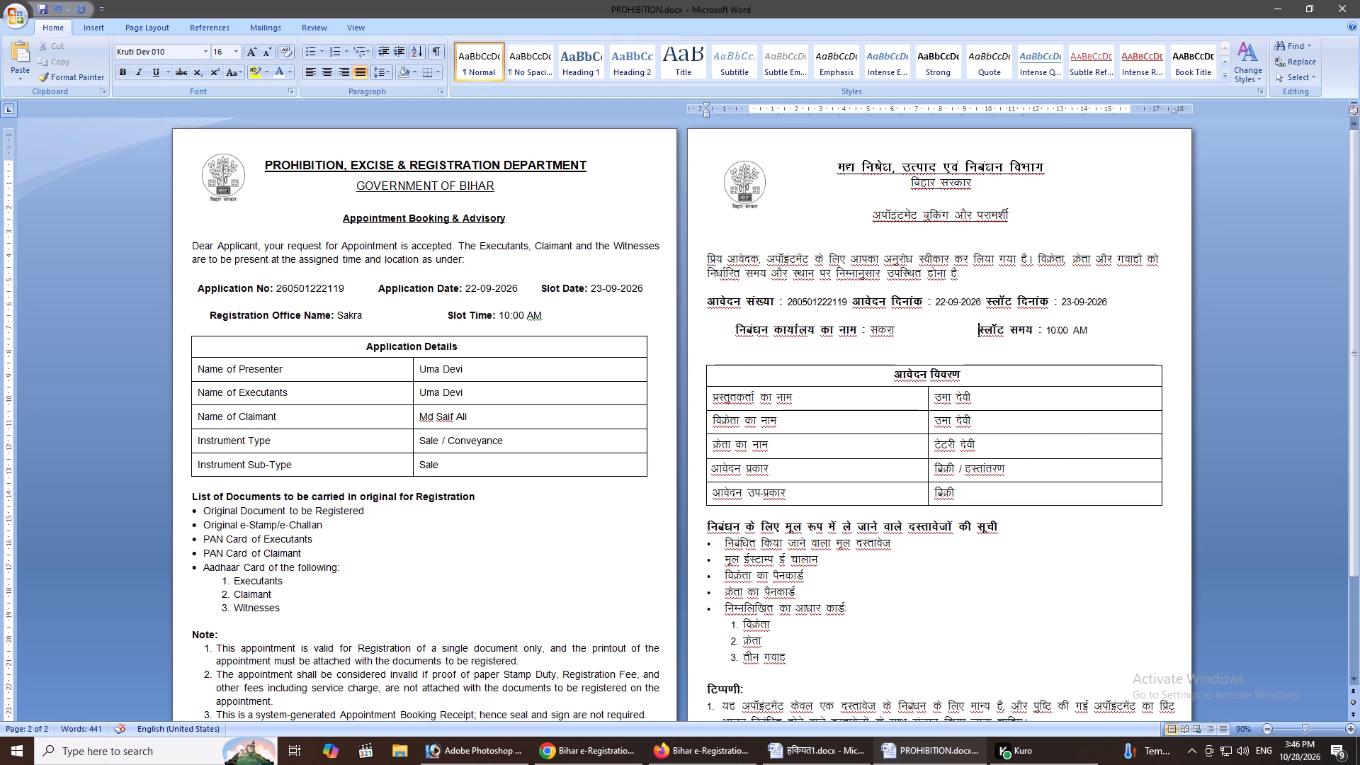
Space out the application line with seven spaces before आवेदन दिनांक and two before स्लॉट दिनांक.
{"action": "left_click", "coordinate": [851, 300]}
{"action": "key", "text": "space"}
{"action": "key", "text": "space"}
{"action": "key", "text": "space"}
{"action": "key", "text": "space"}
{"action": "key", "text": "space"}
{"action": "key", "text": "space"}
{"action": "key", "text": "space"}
{"action": "left_click", "coordinate": [1019, 299]}
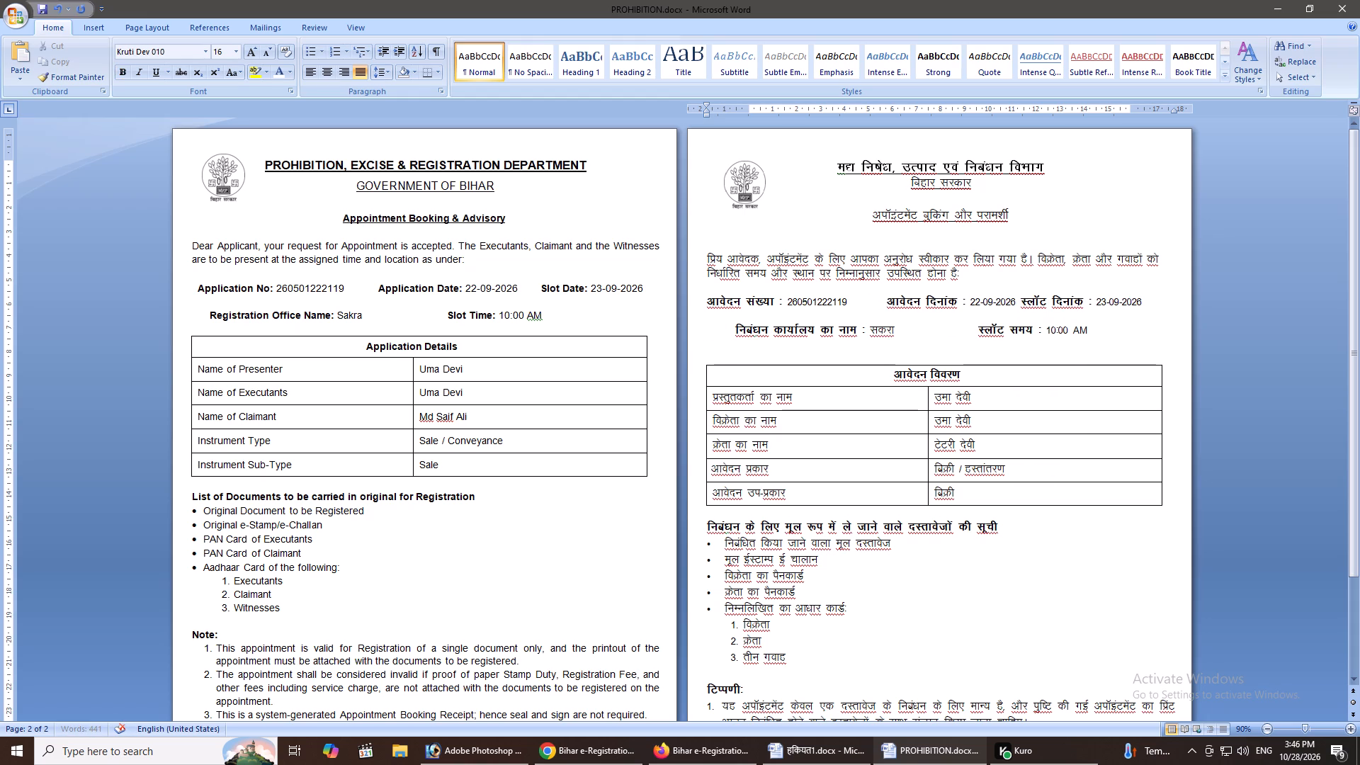
{"action": "left_click", "coordinate": [1021, 300]}
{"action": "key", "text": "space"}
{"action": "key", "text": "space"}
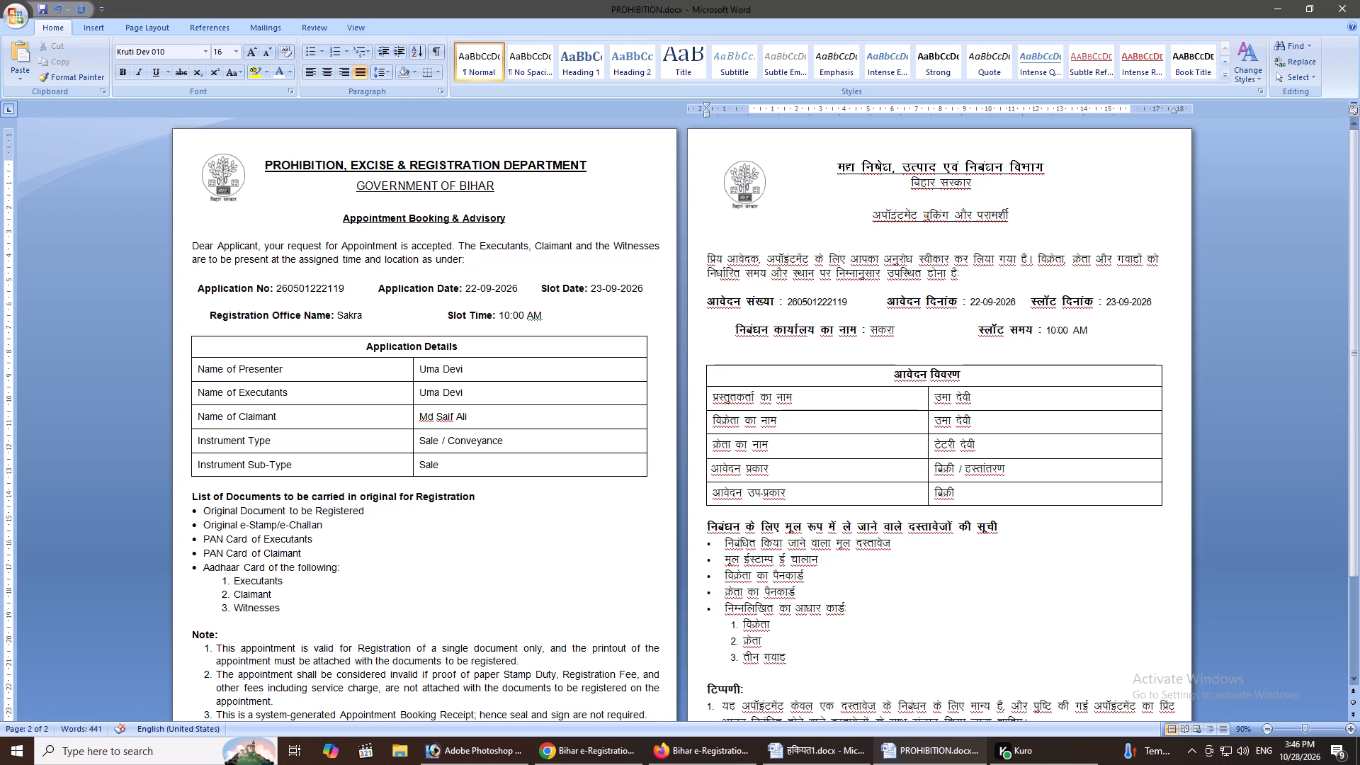
Indent the आवेदन संख्या line by two spaces and remove two spaces before आवेदन दिनांक to compensate.
{"action": "left_click", "coordinate": [706, 300]}
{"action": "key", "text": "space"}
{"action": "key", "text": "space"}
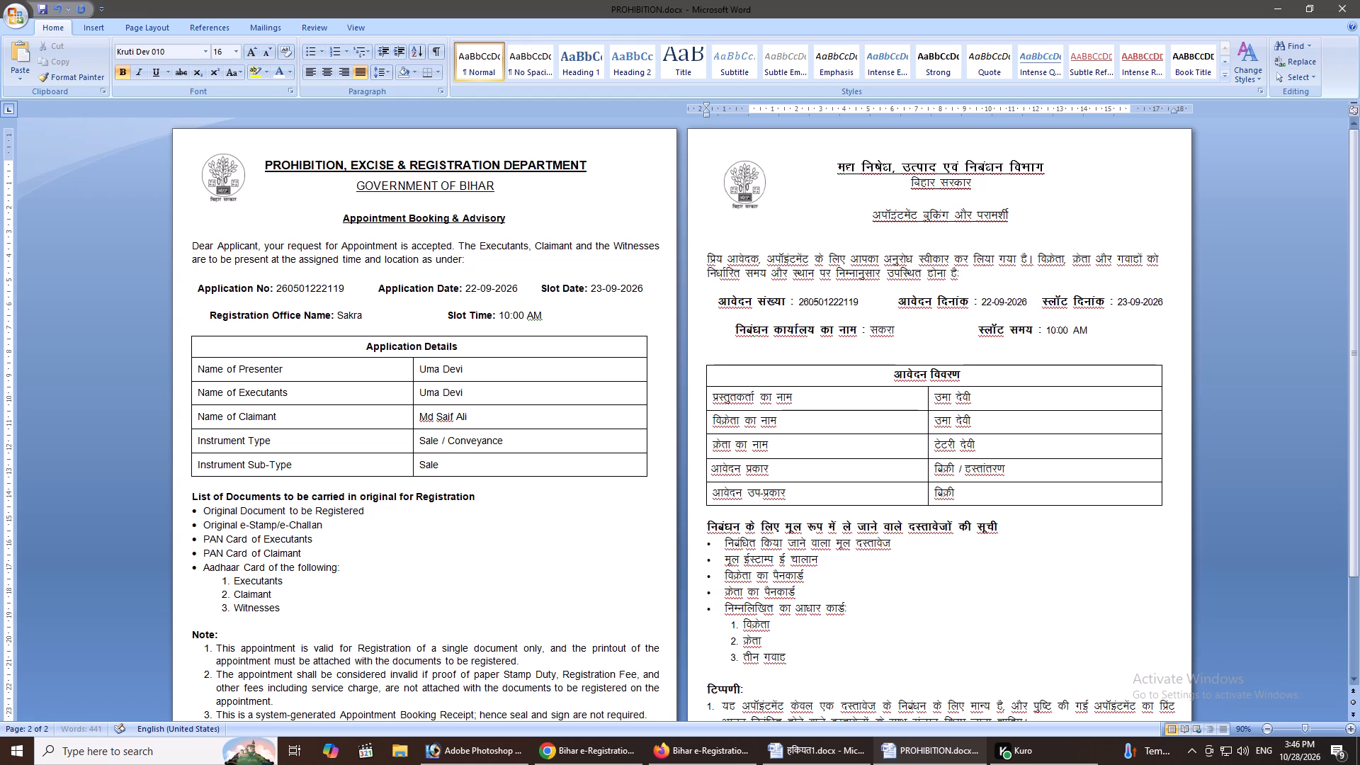
{"action": "left_click", "coordinate": [892, 302]}
{"action": "key", "text": "BackSpace"}
{"action": "key", "text": "BackSpace"}
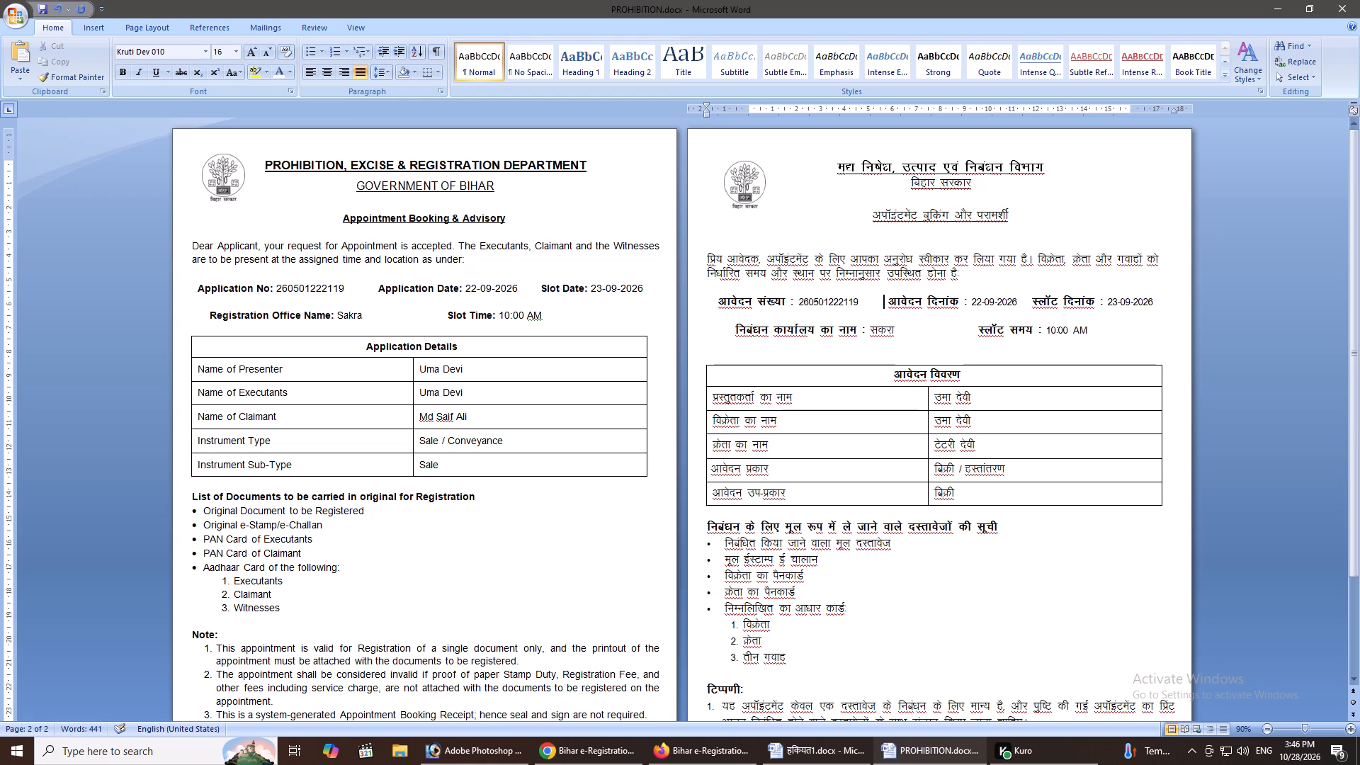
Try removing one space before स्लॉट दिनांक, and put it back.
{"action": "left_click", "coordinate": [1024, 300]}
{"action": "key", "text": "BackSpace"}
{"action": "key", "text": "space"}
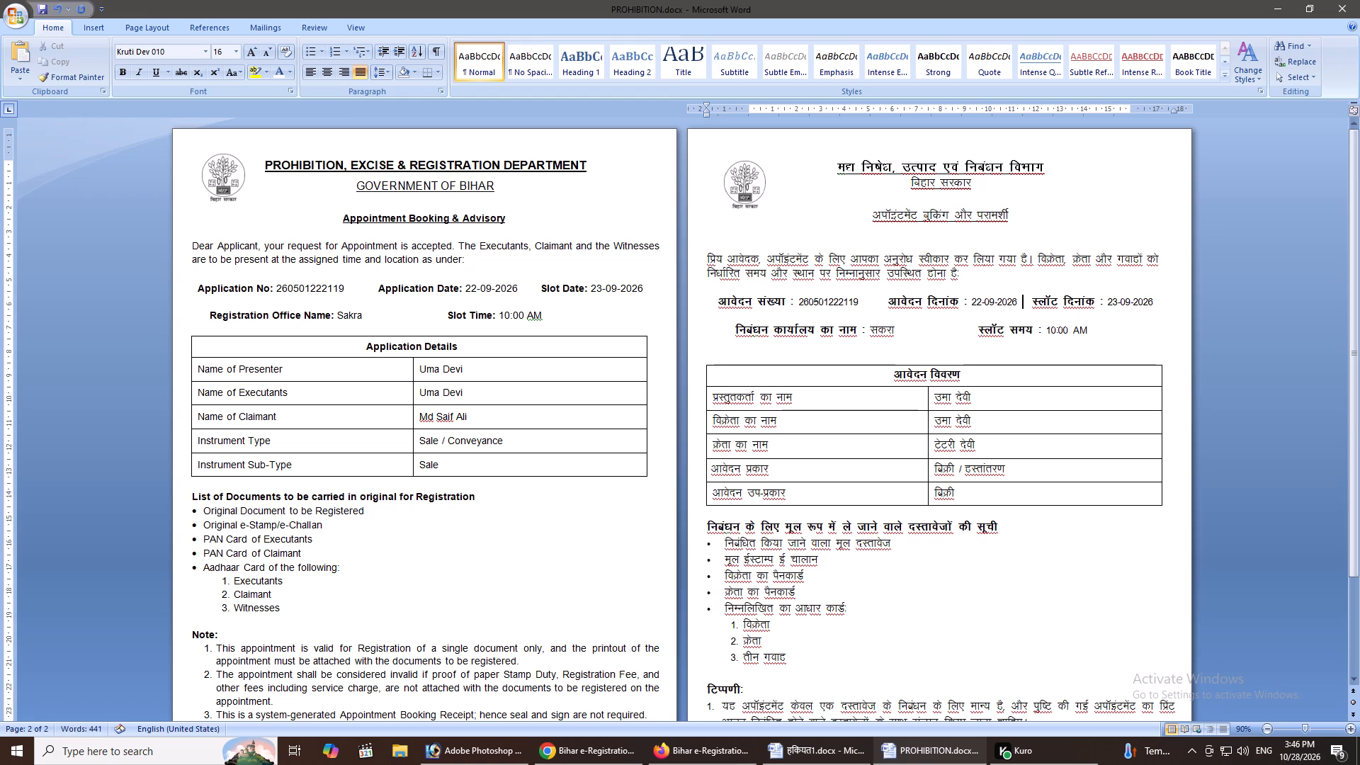
Remove one space before आवेदन दिनांक on the Hindi page's application line.
{"action": "left_click", "coordinate": [885, 300]}
{"action": "key", "text": "BackSpace"}
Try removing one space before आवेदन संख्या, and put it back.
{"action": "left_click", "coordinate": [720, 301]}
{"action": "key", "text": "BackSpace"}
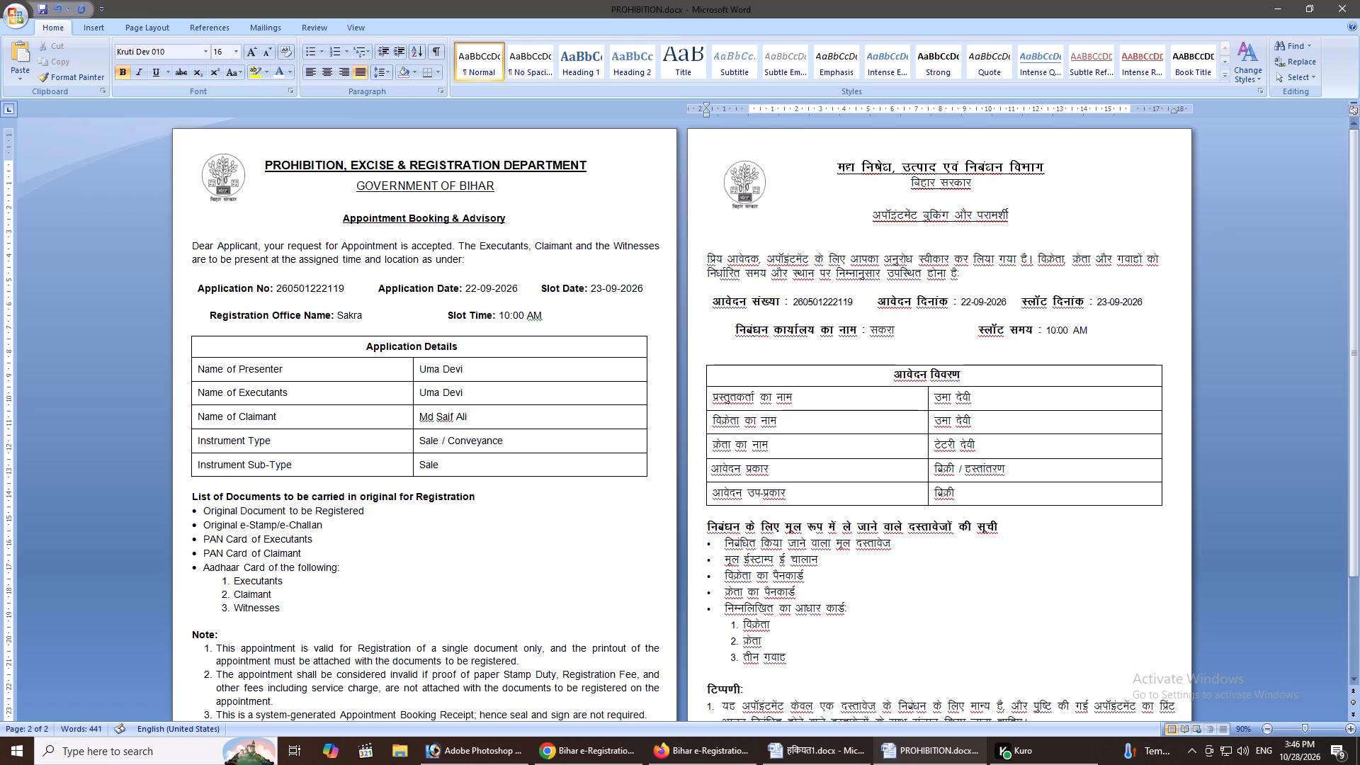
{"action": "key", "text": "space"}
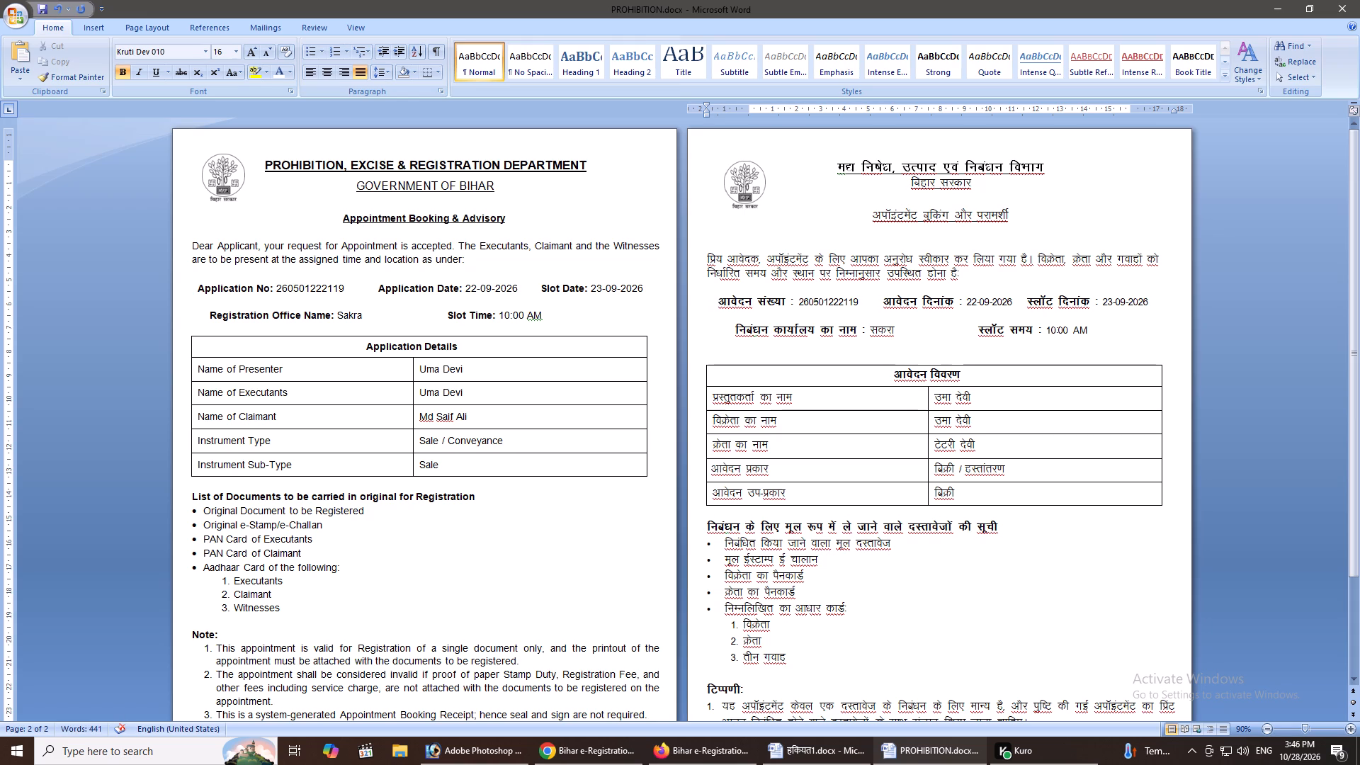
Increase the line spacing of the Hindi introductory paragraph slightly.
{"action": "left_click_drag", "start_coordinate": [987, 275], "coordinate": [710, 258]}
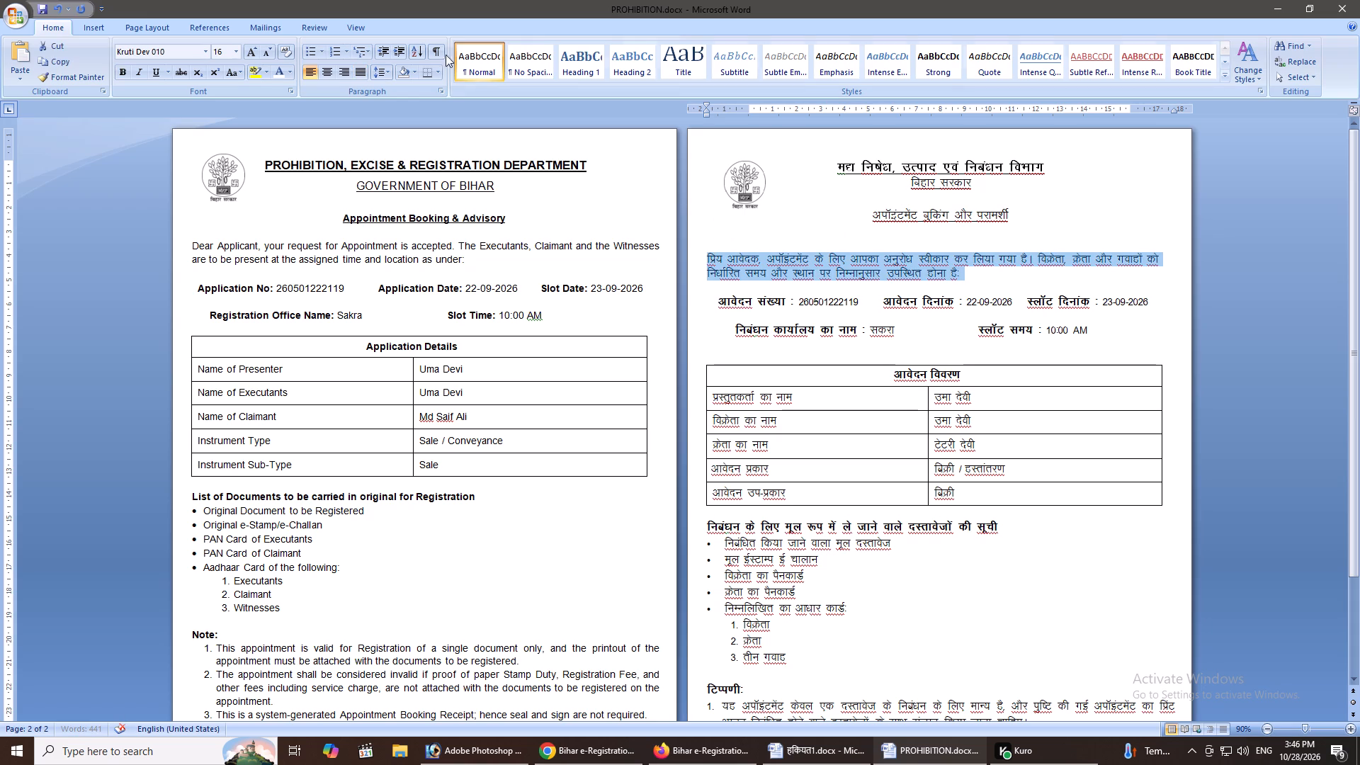
{"action": "left_click", "coordinate": [387, 72]}
{"action": "left_click", "coordinate": [404, 99]}
{"action": "left_click", "coordinate": [900, 290]}
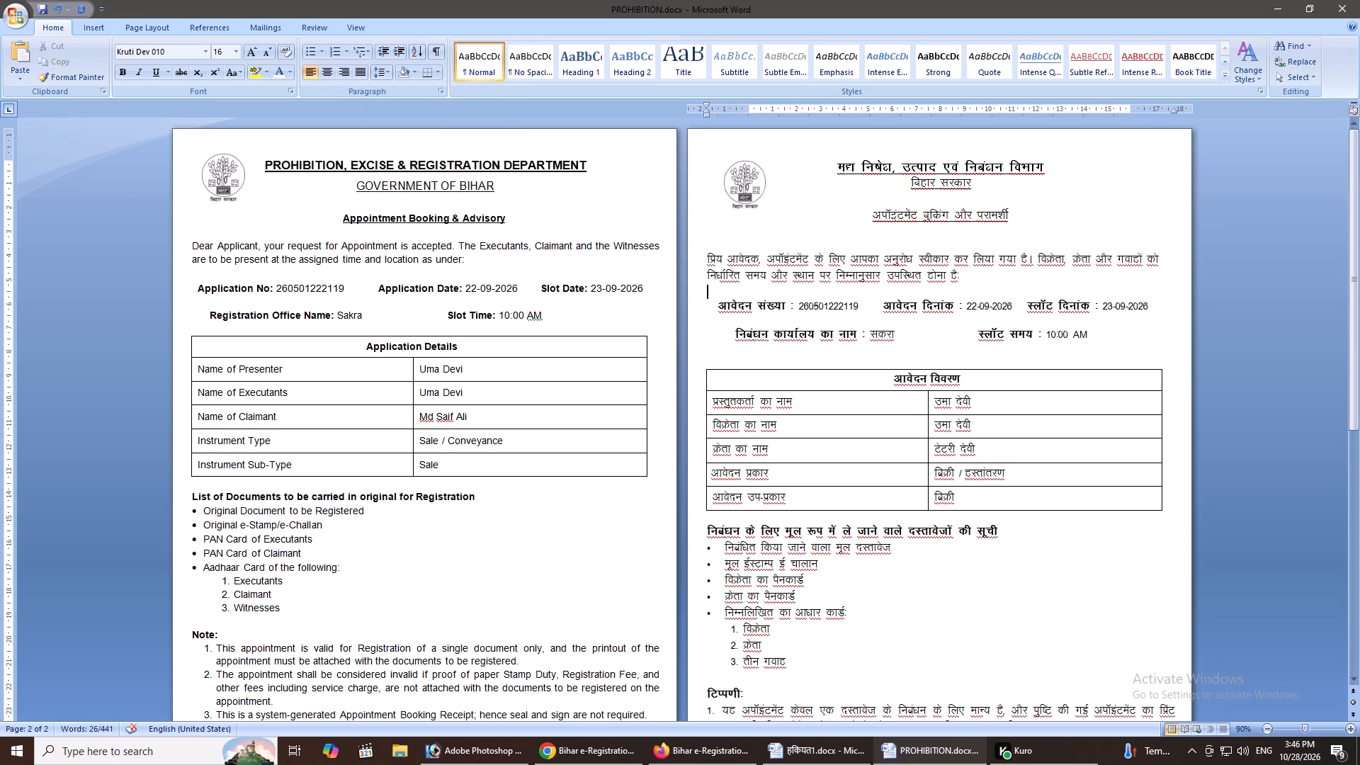
Delete an empty line between the अपॉइंटमेंट बुकिंग और परामर्शी heading and the introductory paragraph.
{"action": "left_click", "coordinate": [873, 256]}
{"action": "left_click", "coordinate": [848, 247]}
{"action": "key", "text": "BackSpace"}
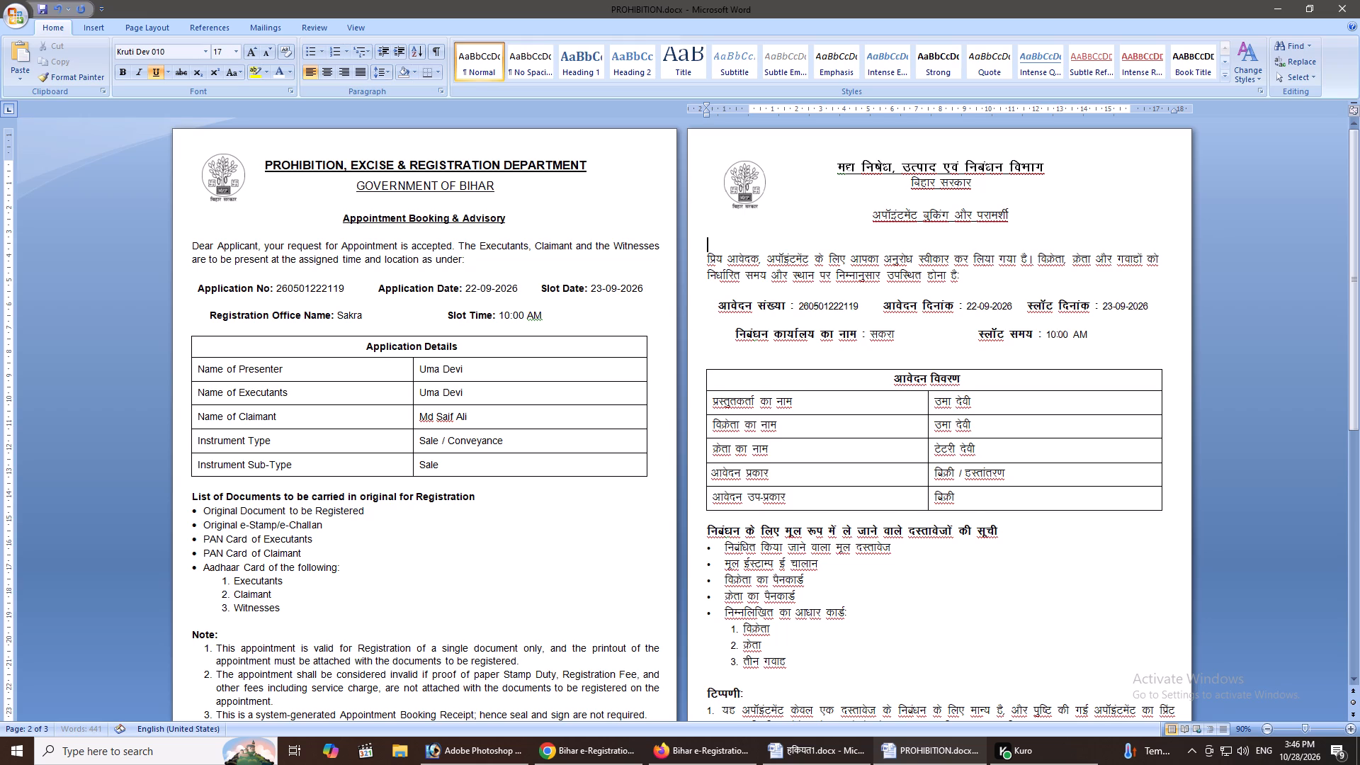
{"action": "key", "text": "BackSpace"}
{"action": "key", "text": "BackSpace"}
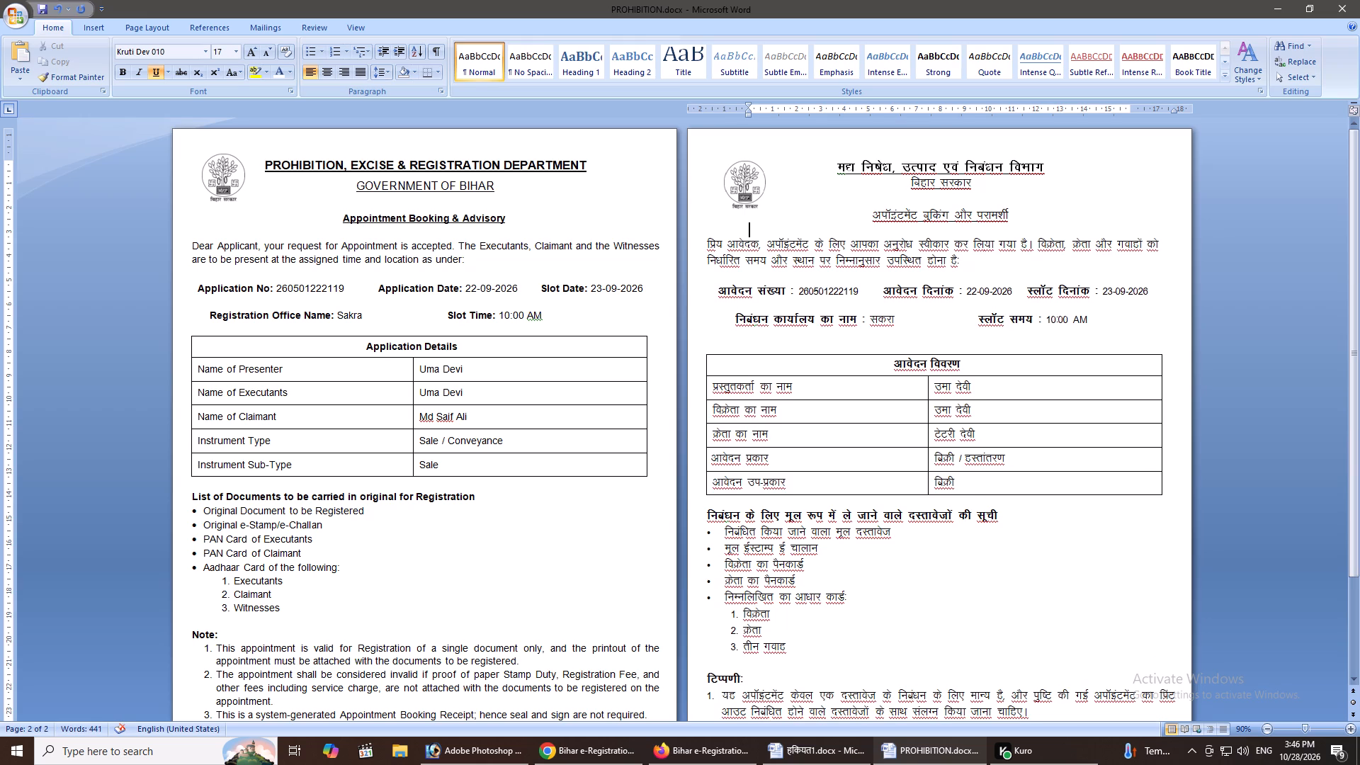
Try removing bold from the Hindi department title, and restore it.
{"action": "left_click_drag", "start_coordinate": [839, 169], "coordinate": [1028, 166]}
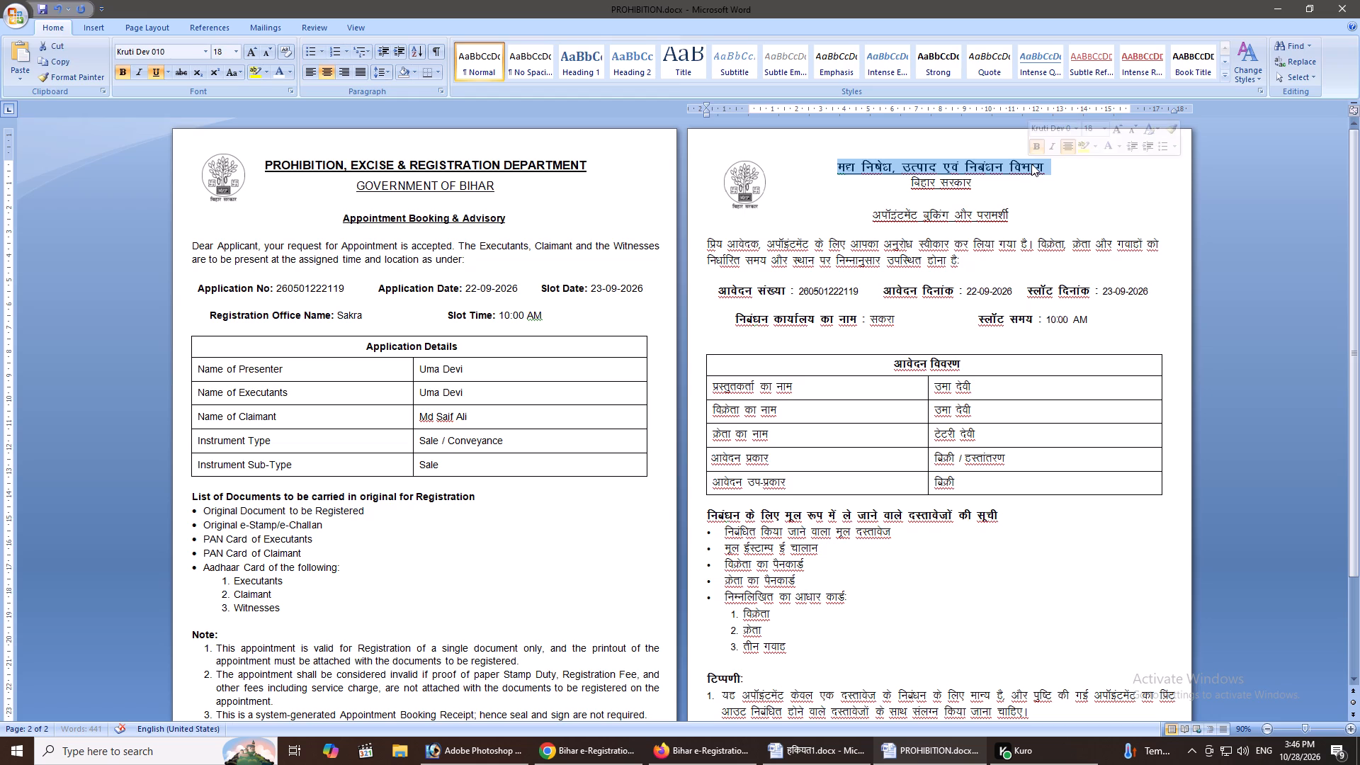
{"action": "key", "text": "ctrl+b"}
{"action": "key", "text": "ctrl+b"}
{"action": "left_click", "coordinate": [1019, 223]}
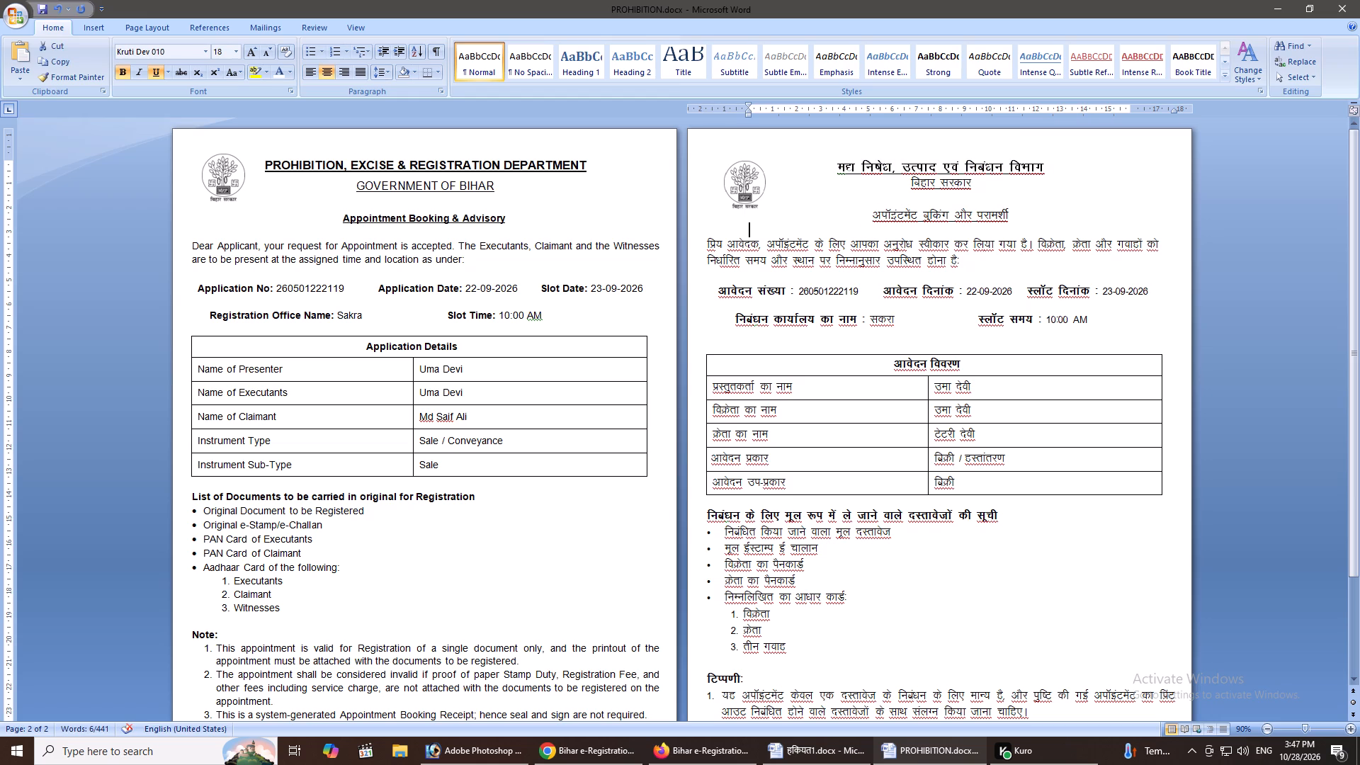
Make the अपॉइंटमेंट बुकिंग और परामर्शी heading bold and set its font size to 16.
{"action": "left_click_drag", "start_coordinate": [1029, 218], "coordinate": [890, 217]}
{"action": "key", "text": "ctrl+b"}
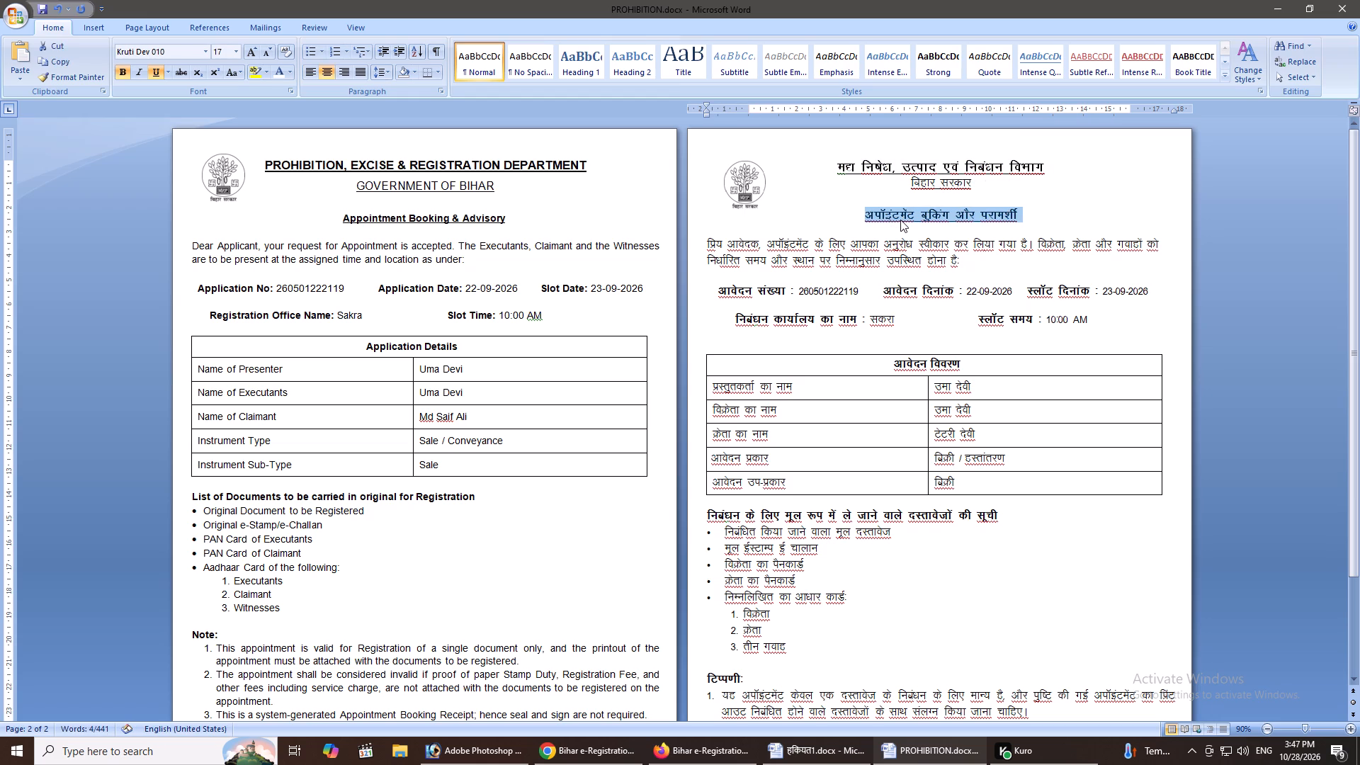
{"action": "key", "text": "ctrl+bracketleft"}
{"action": "left_click", "coordinate": [931, 227]}
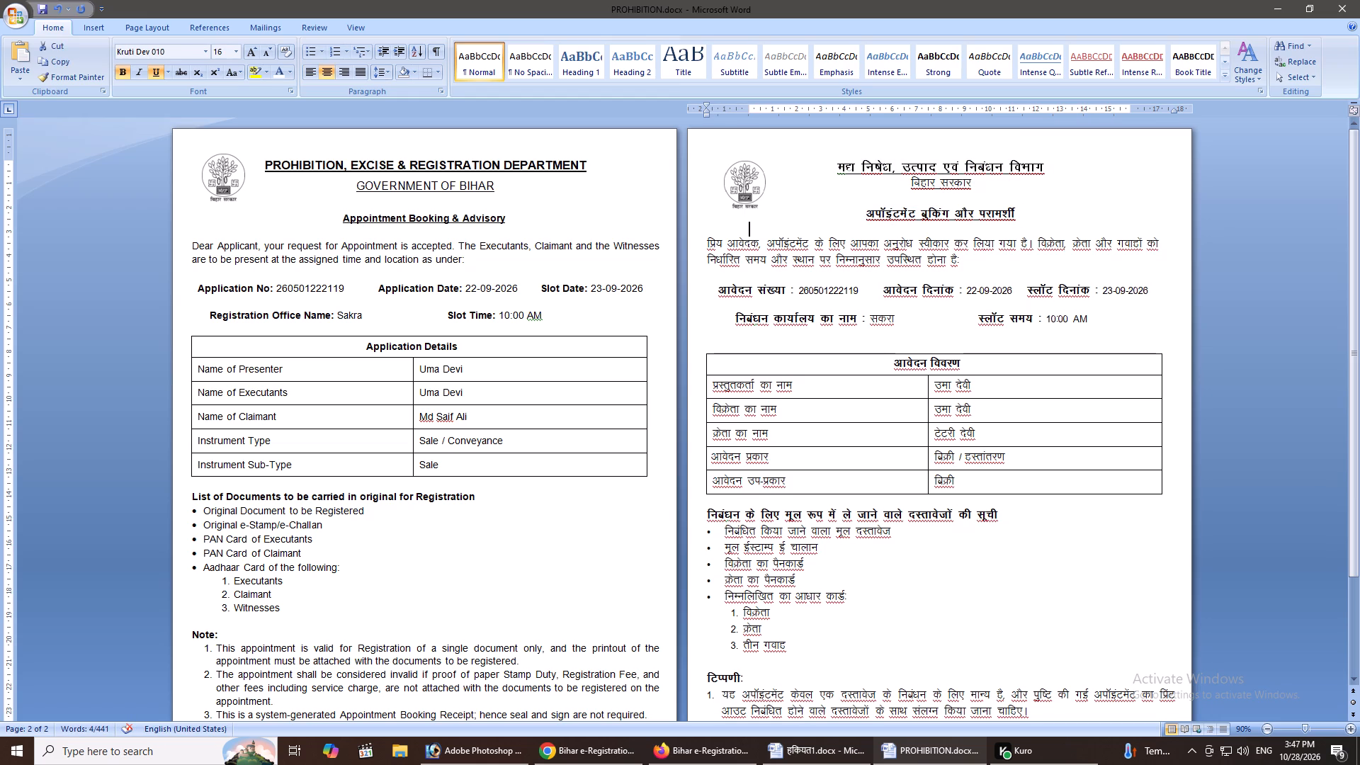
{"action": "left_click", "coordinate": [895, 234]}
Reduce the Hindi introductory paragraph's font size to 15.
{"action": "left_click_drag", "start_coordinate": [974, 262], "coordinate": [827, 258]}
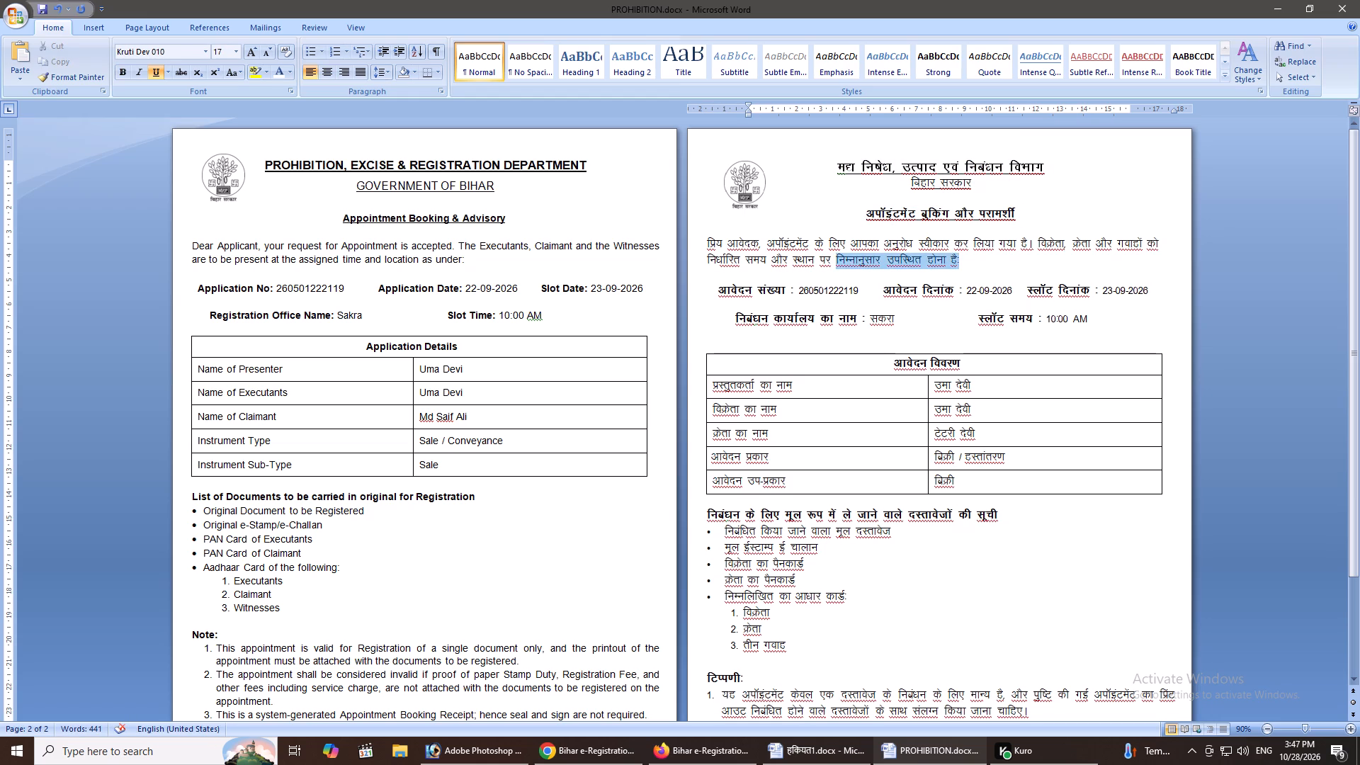
{"action": "left_click_drag", "start_coordinate": [827, 258], "coordinate": [705, 246]}
{"action": "key", "text": "ctrl+bracketleft"}
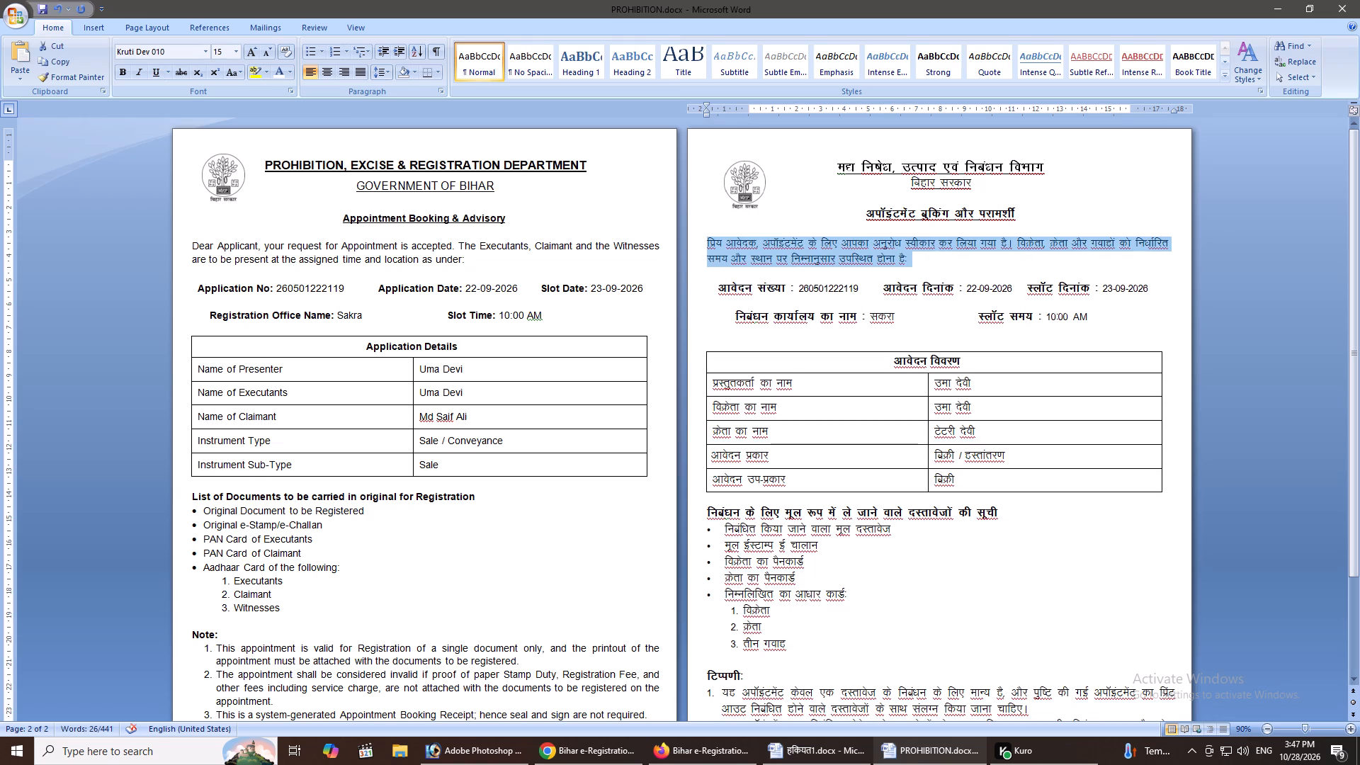
{"action": "left_click", "coordinate": [824, 293]}
{"action": "left_click", "coordinate": [808, 263]}
{"action": "left_click", "coordinate": [603, 246]}
{"action": "left_click", "coordinate": [773, 246]}
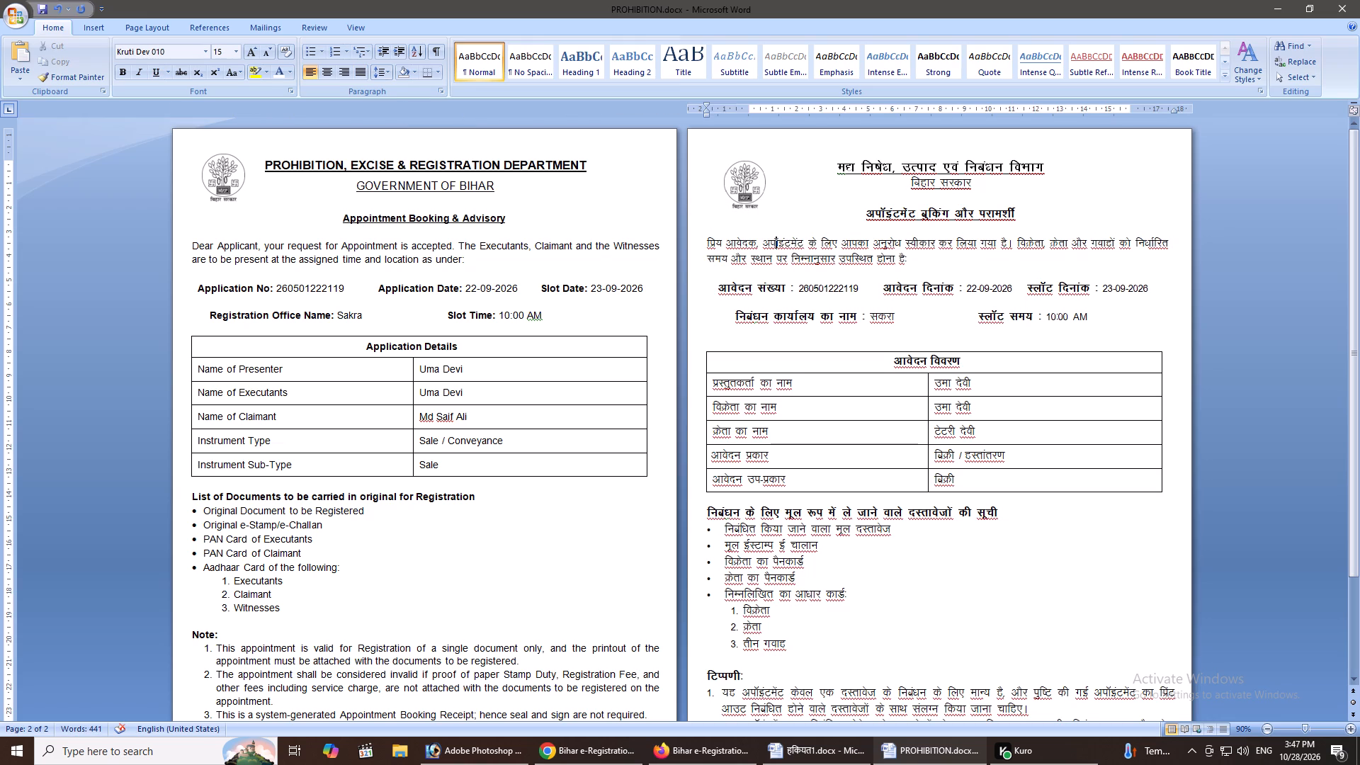
{"action": "left_click", "coordinate": [806, 302]}
{"action": "left_click", "coordinate": [758, 287]}
{"action": "left_click", "coordinate": [758, 267]}
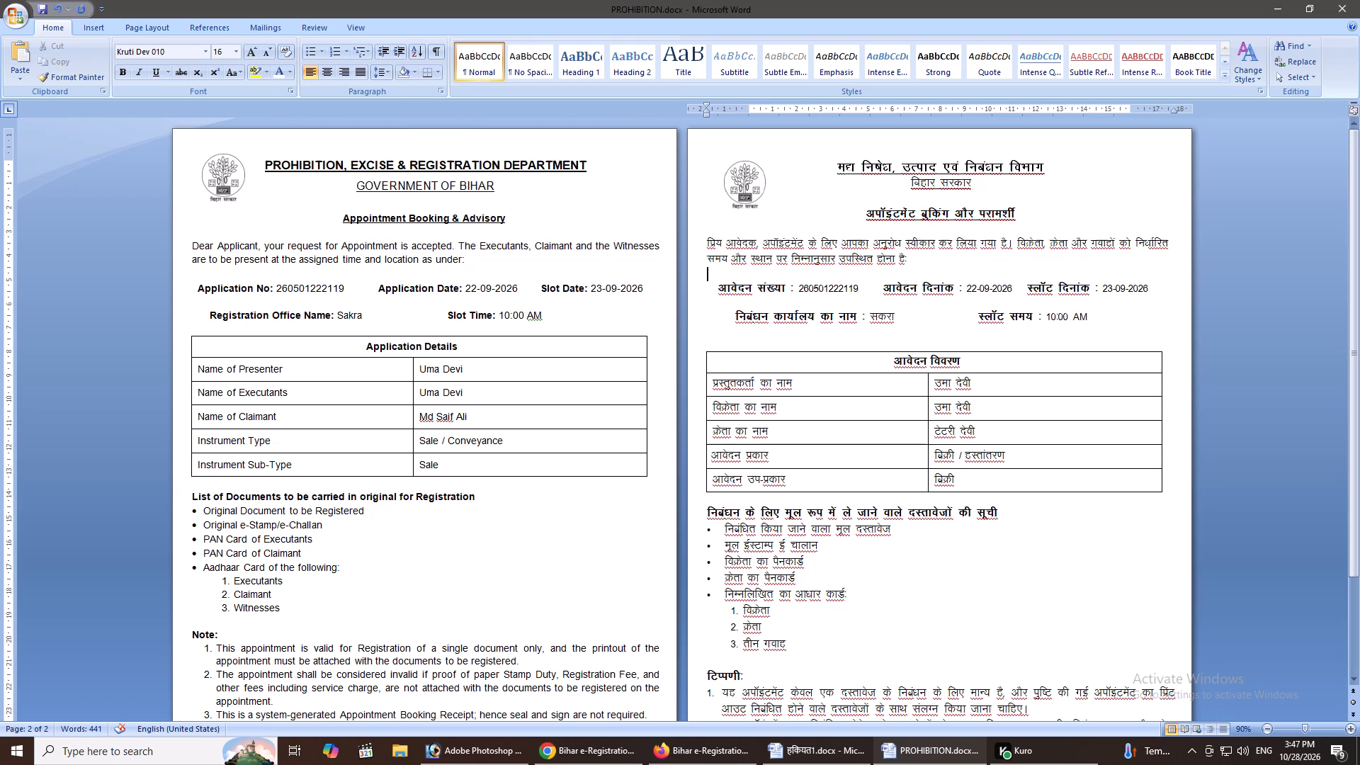
{"action": "left_click", "coordinate": [766, 256]}
Reduce the font size of the Hindi application line and registration office line by one point.
{"action": "left_click_drag", "start_coordinate": [713, 285], "coordinate": [1074, 320]}
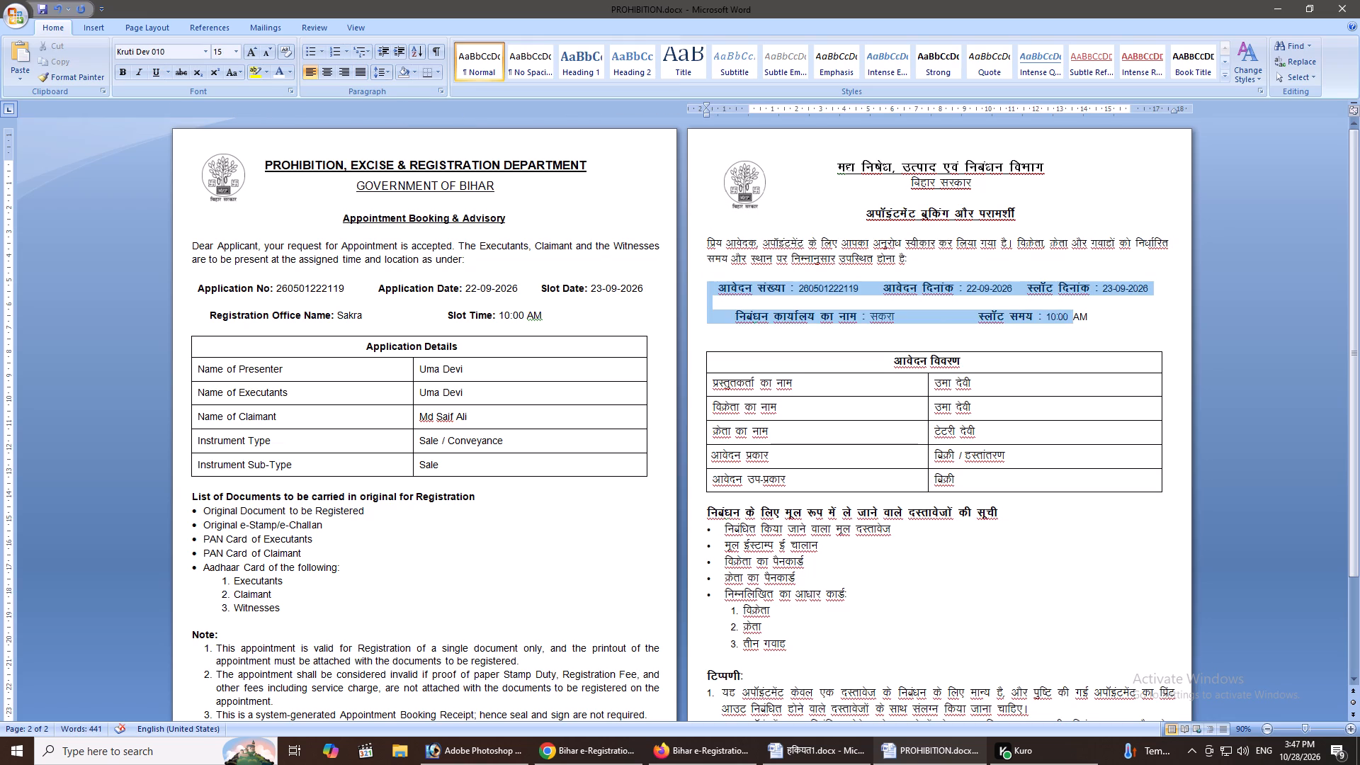
{"action": "left_click_drag", "start_coordinate": [1074, 320], "coordinate": [1101, 320]}
{"action": "key", "text": "ctrl+bracketleft"}
{"action": "left_click", "coordinate": [1098, 317]}
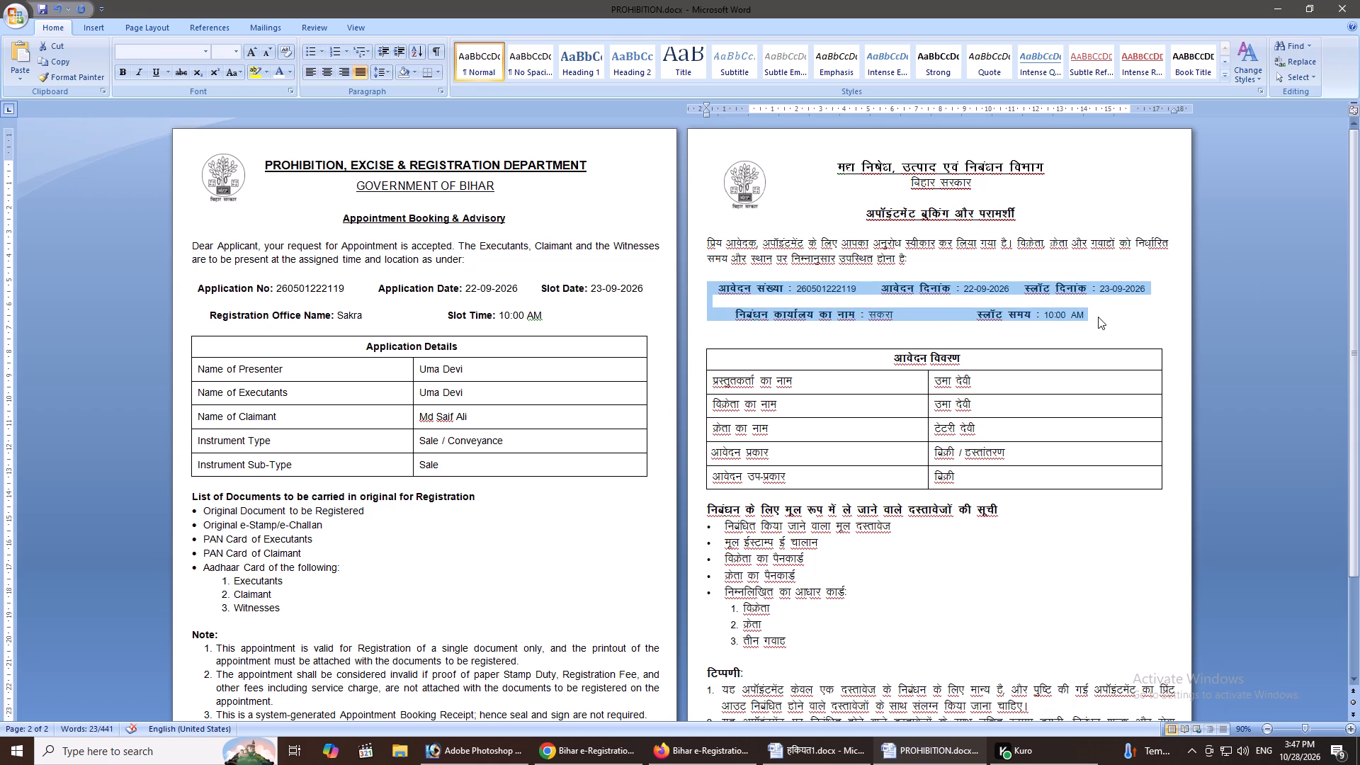
Reduce the font size of the whole आवेदन विवरण table by one point.
{"action": "left_click_drag", "start_coordinate": [750, 356], "coordinate": [1017, 483]}
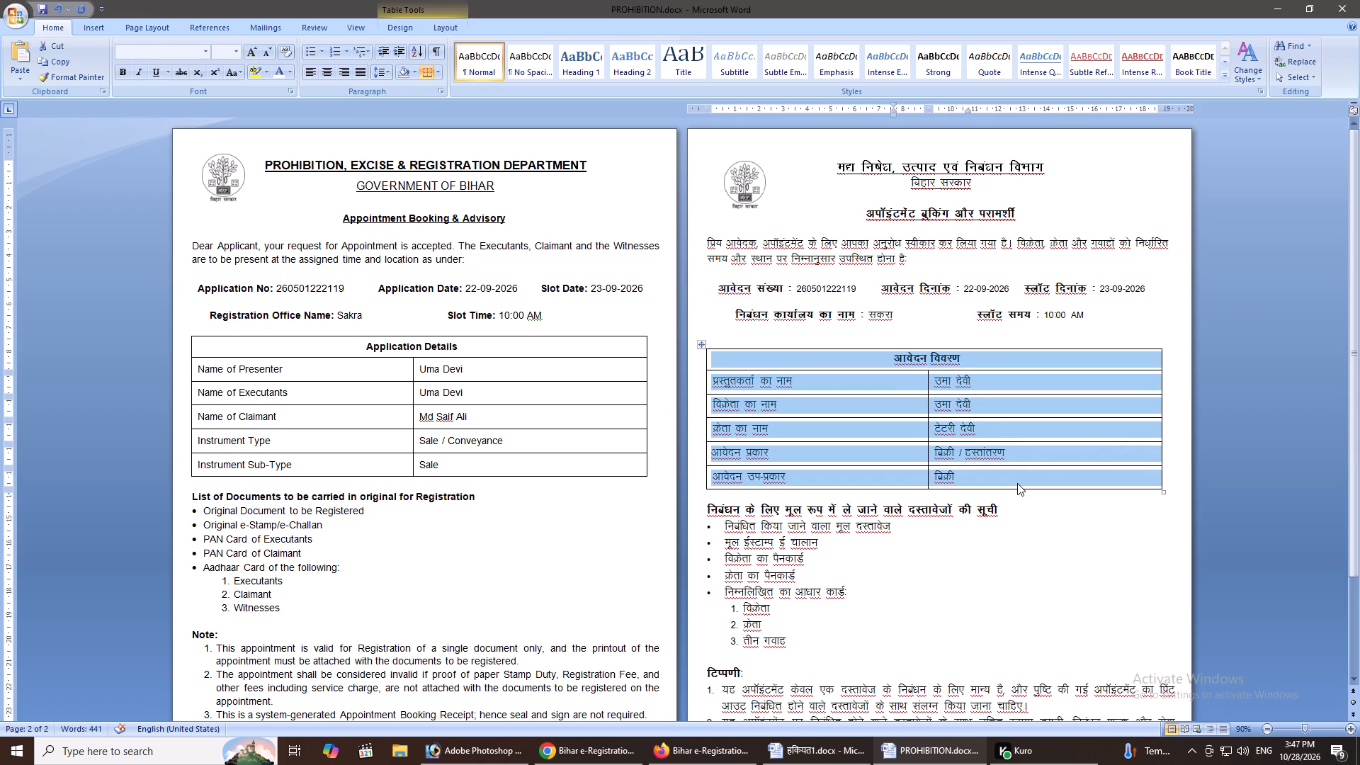
{"action": "key", "text": "ctrl+bracketleft"}
{"action": "left_click", "coordinate": [1001, 526]}
Reduce the font size of the Hindi text from the document list heading to the page's end by one point.
{"action": "scroll", "coordinate": [946, 531], "scroll_direction": "down", "scroll_amount": 1}
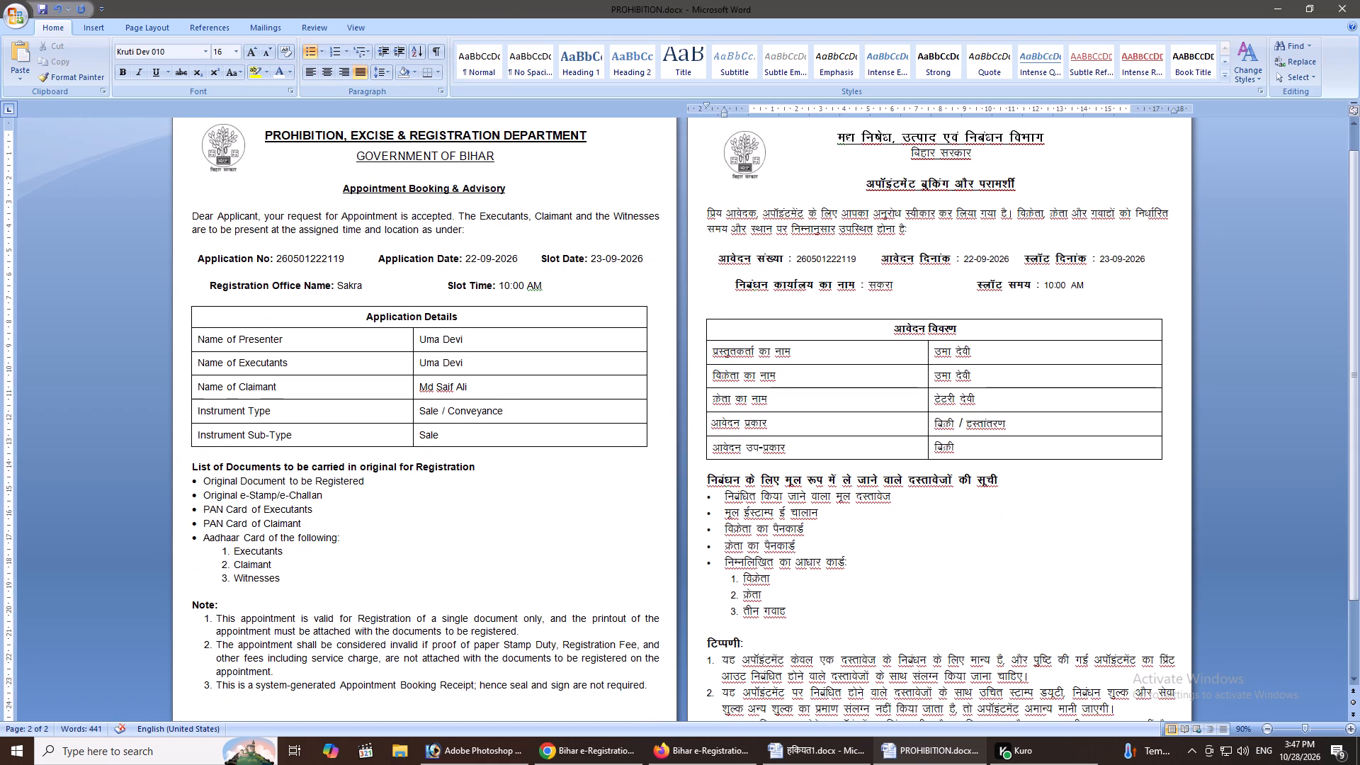
{"action": "left_click_drag", "start_coordinate": [700, 477], "coordinate": [1179, 688]}
{"action": "key", "text": "ctrl+bracketleft"}
{"action": "left_click", "coordinate": [1045, 650]}
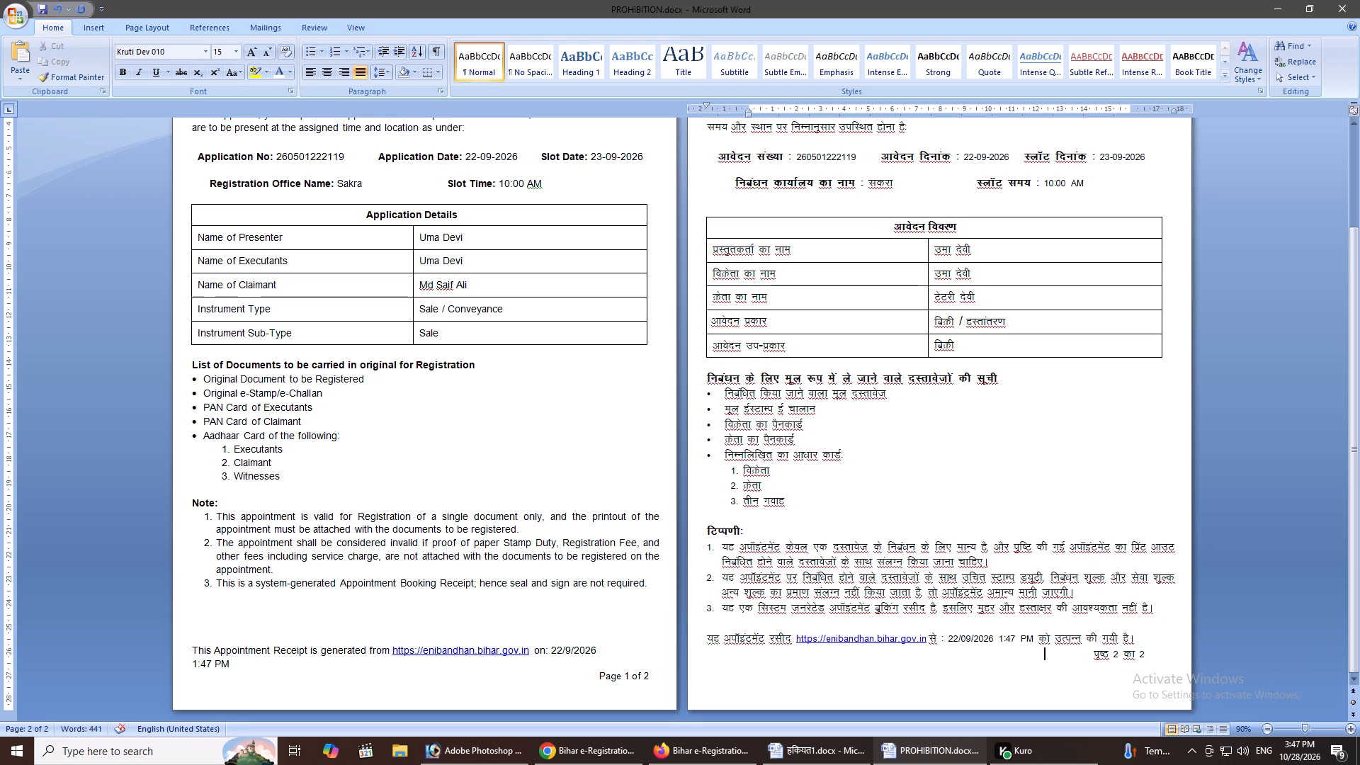
Insert two empty lines between the last note and the Hindi receipt line.
{"action": "left_click", "coordinate": [922, 630]}
{"action": "key", "text": "Return"}
{"action": "key", "text": "Return"}
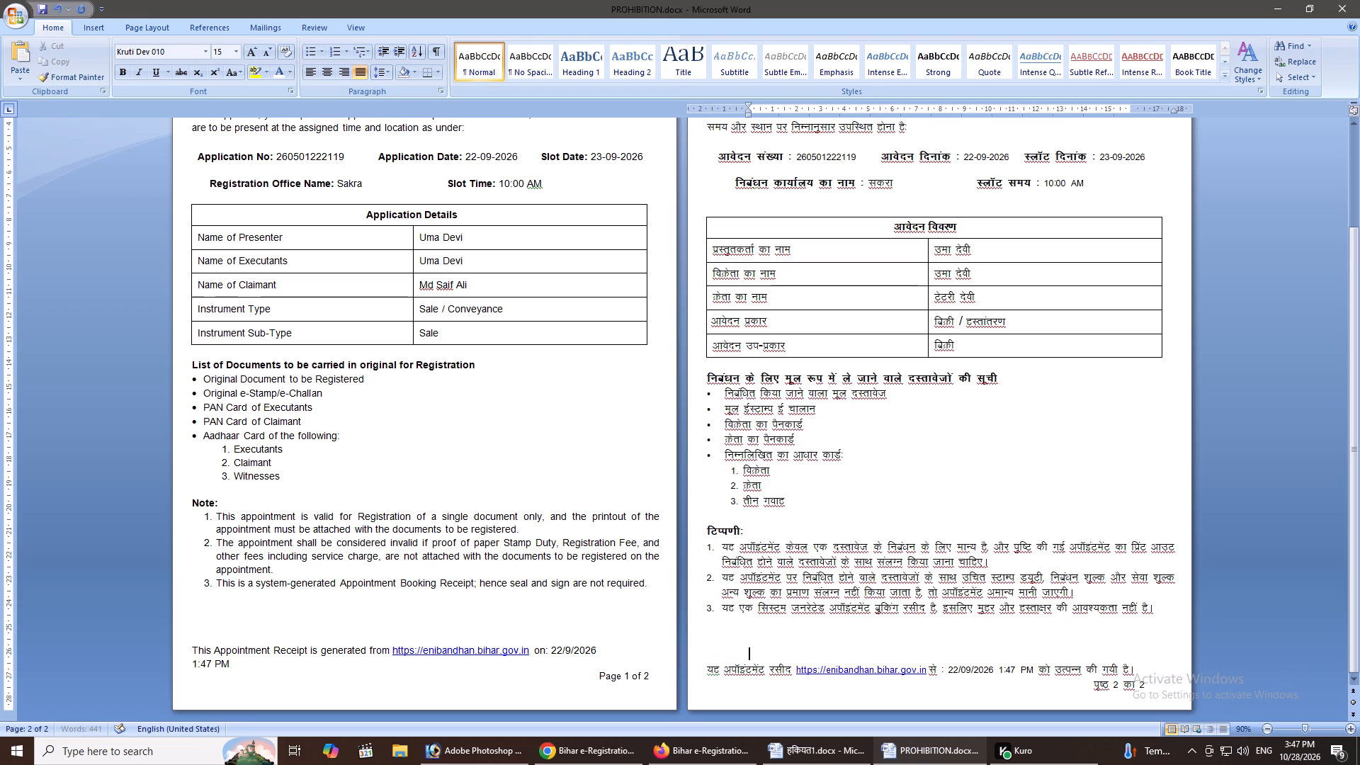
Insert three spaces before the पृष्ठ 2 का 2 page number text.
{"action": "left_click", "coordinate": [1079, 688]}
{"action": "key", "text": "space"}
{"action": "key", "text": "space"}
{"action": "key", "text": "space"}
Check the Hindi page's layout against the English page and save the document.
{"action": "scroll", "coordinate": [1036, 647], "scroll_direction": "up", "scroll_amount": 1}
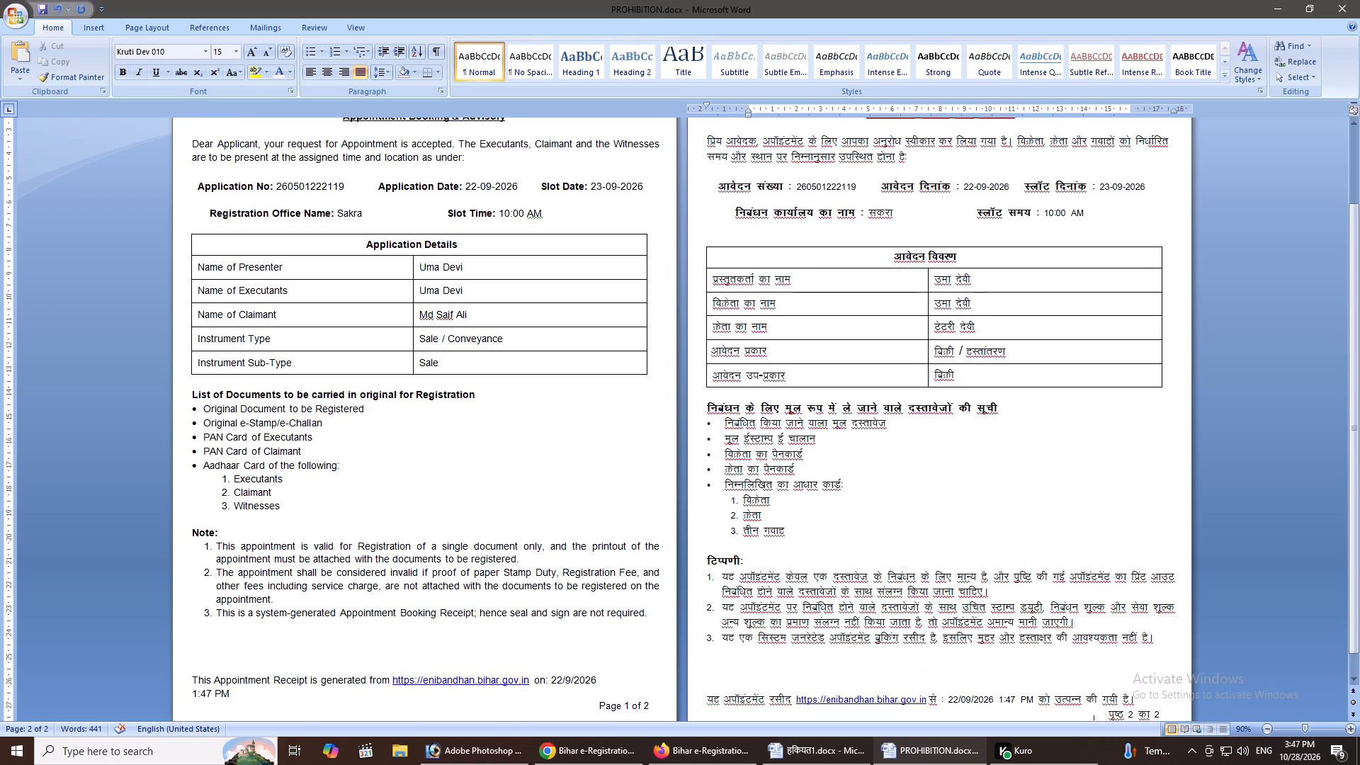
{"action": "scroll", "coordinate": [1009, 661], "scroll_direction": "up", "scroll_amount": 1}
{"action": "scroll", "coordinate": [1015, 343], "scroll_direction": "down", "scroll_amount": 3}
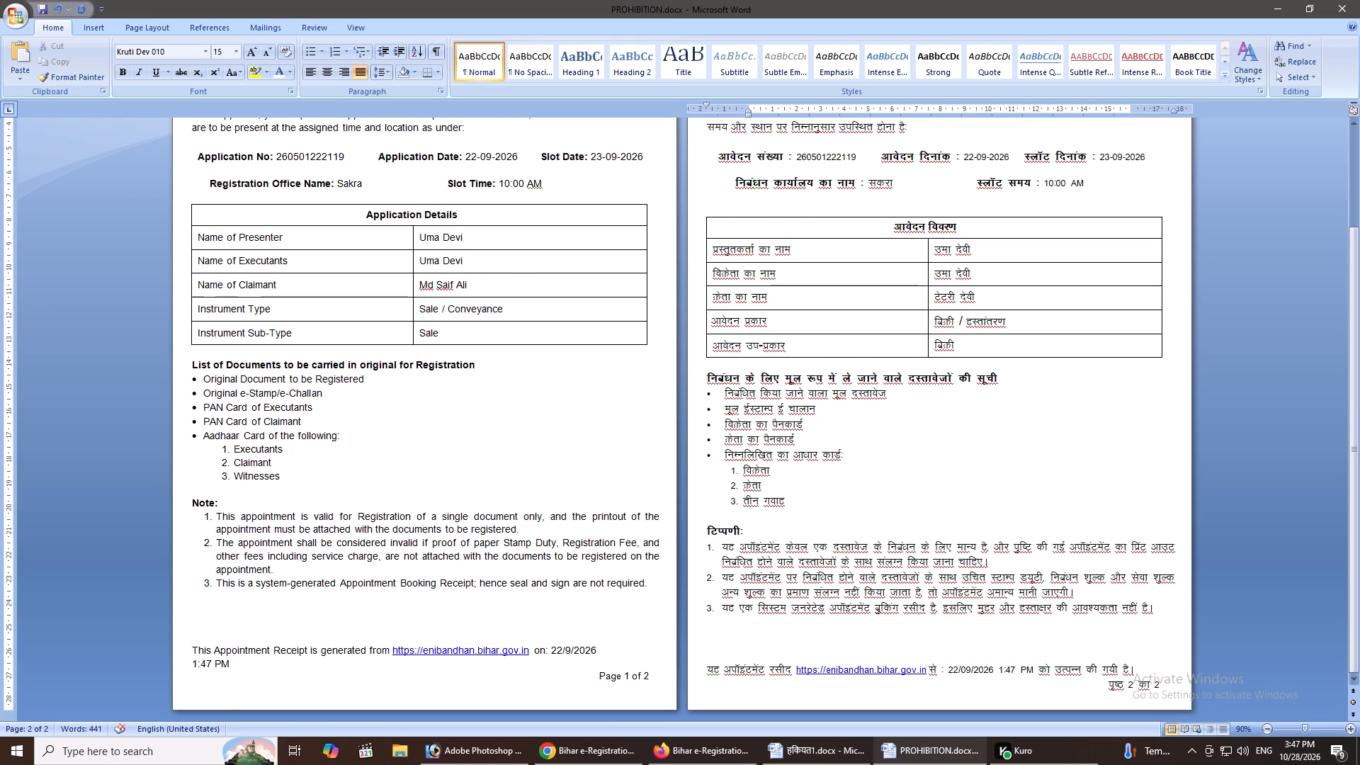
{"action": "scroll", "coordinate": [943, 521], "scroll_direction": "down", "scroll_amount": 2}
{"action": "scroll", "coordinate": [949, 514], "scroll_direction": "down", "scroll_amount": 2, "text": "ctrl"}
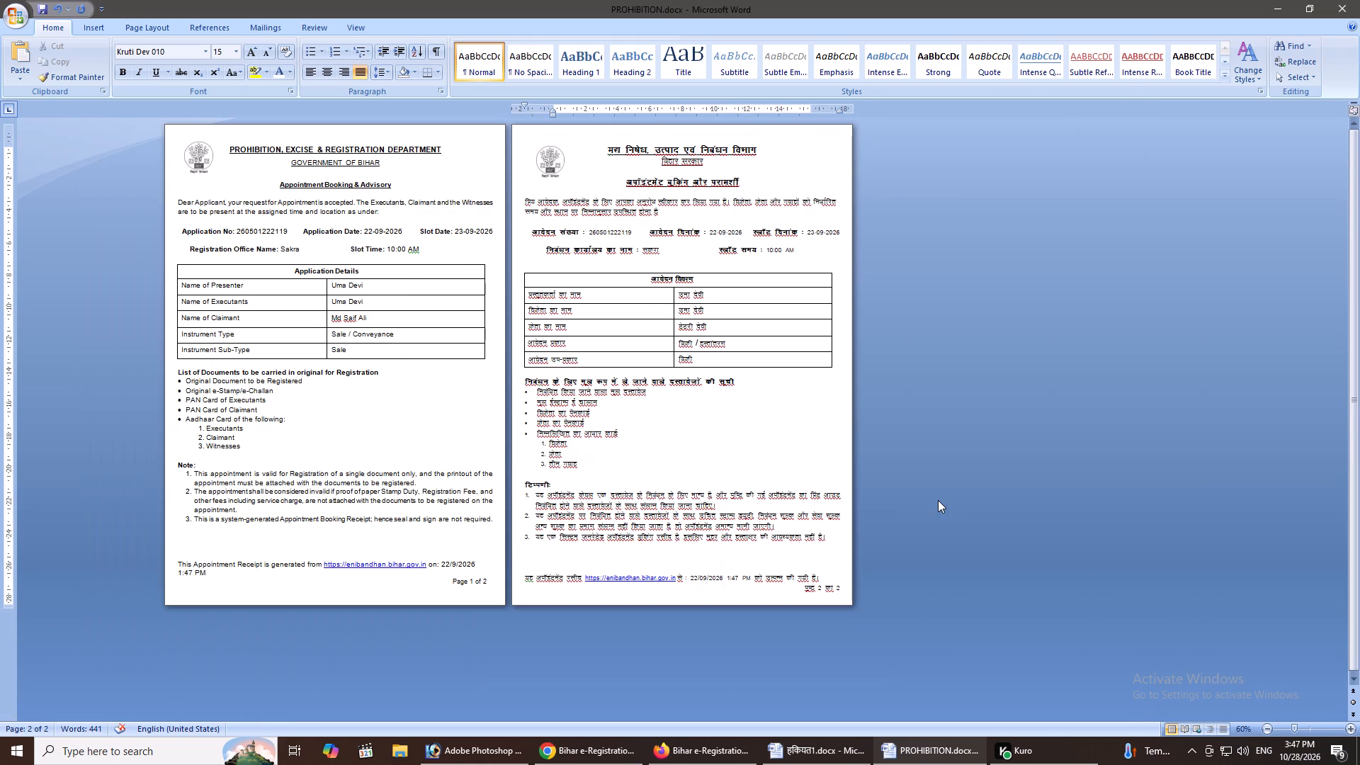
{"action": "key", "text": "ctrl+s"}
{"action": "key", "text": "ctrl+s"}
{"action": "key", "text": "ctrl+s"}
{"action": "scroll", "coordinate": [817, 466], "scroll_direction": "up", "scroll_amount": 8, "text": "ctrl"}
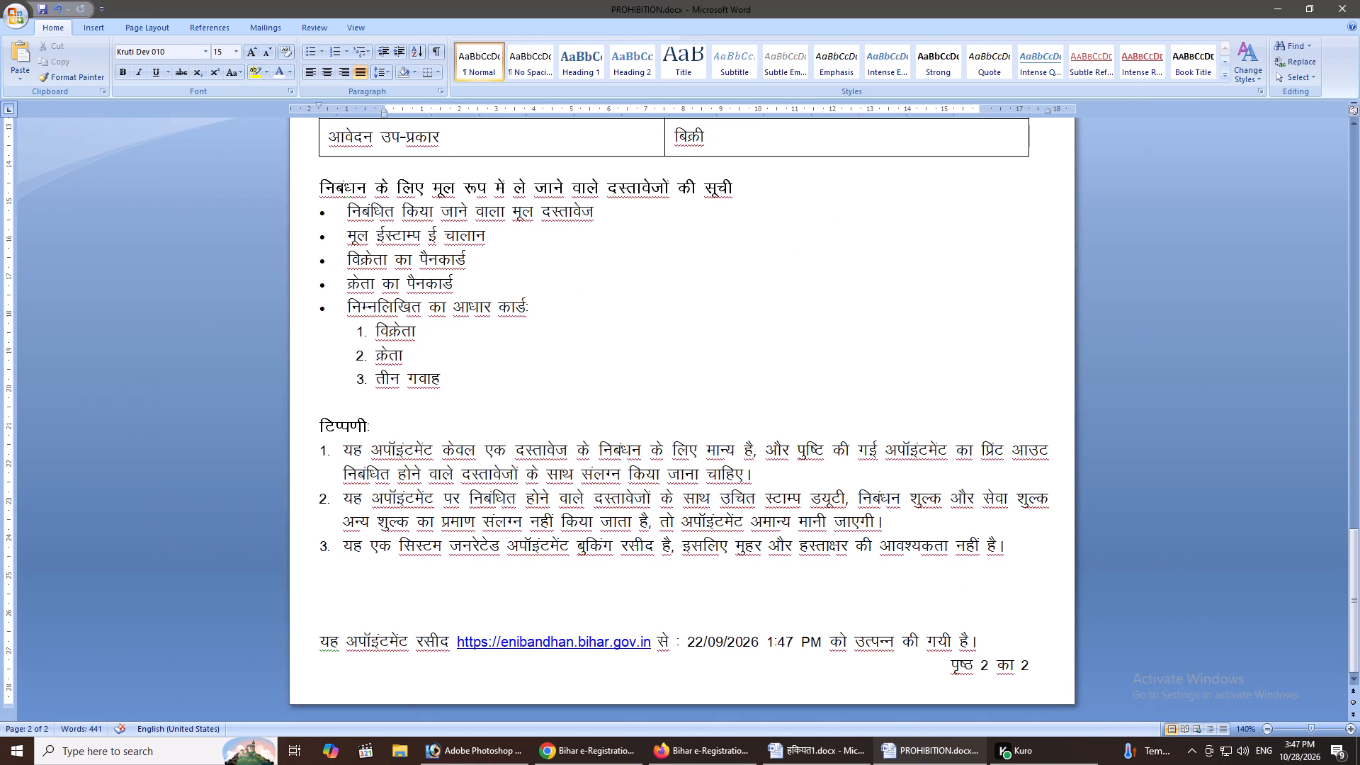
{"action": "scroll", "coordinate": [900, 482], "scroll_direction": "down", "scroll_amount": 2, "text": "ctrl"}
{"action": "key", "text": "ctrl+s"}
{"action": "key", "text": "ctrl+s"}
{"action": "scroll", "coordinate": [901, 482], "scroll_direction": "up", "scroll_amount": 7}
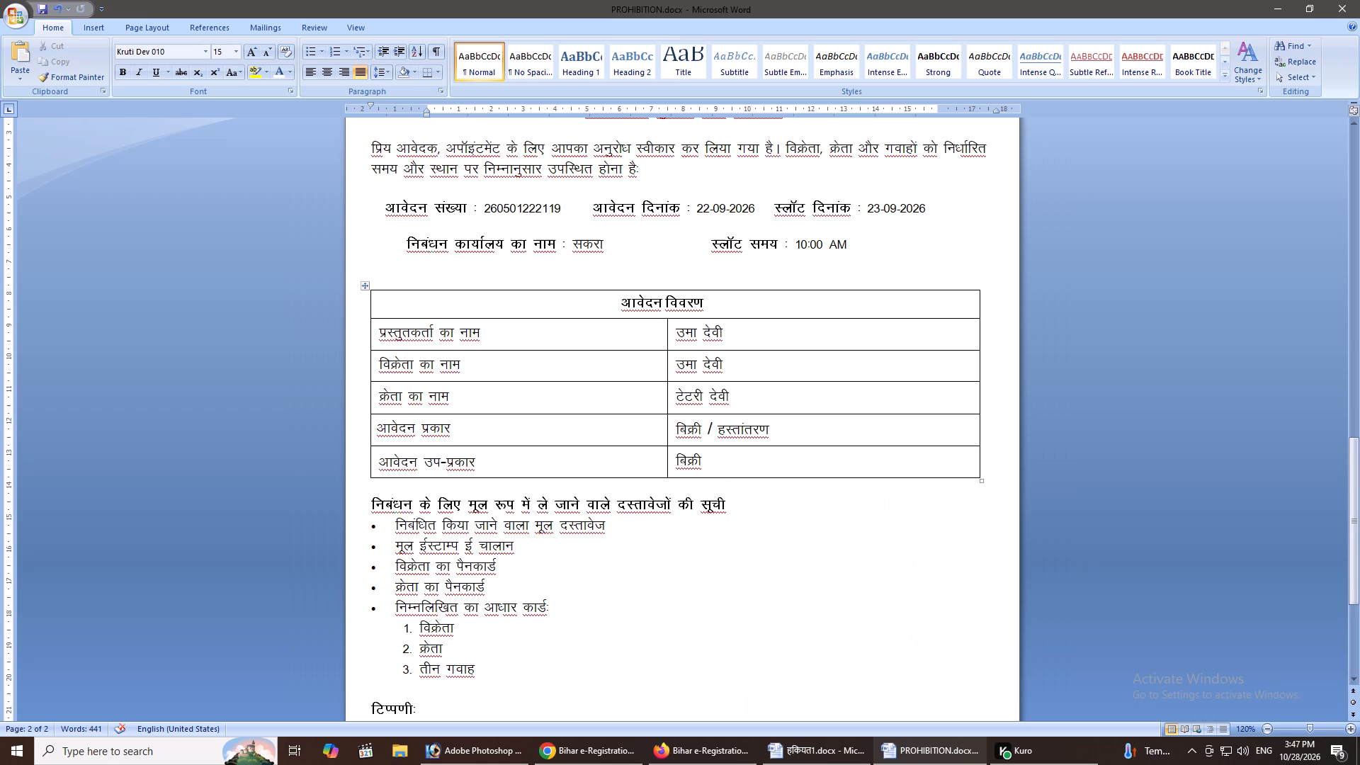
{"action": "scroll", "coordinate": [901, 477], "scroll_direction": "up", "scroll_amount": 6}
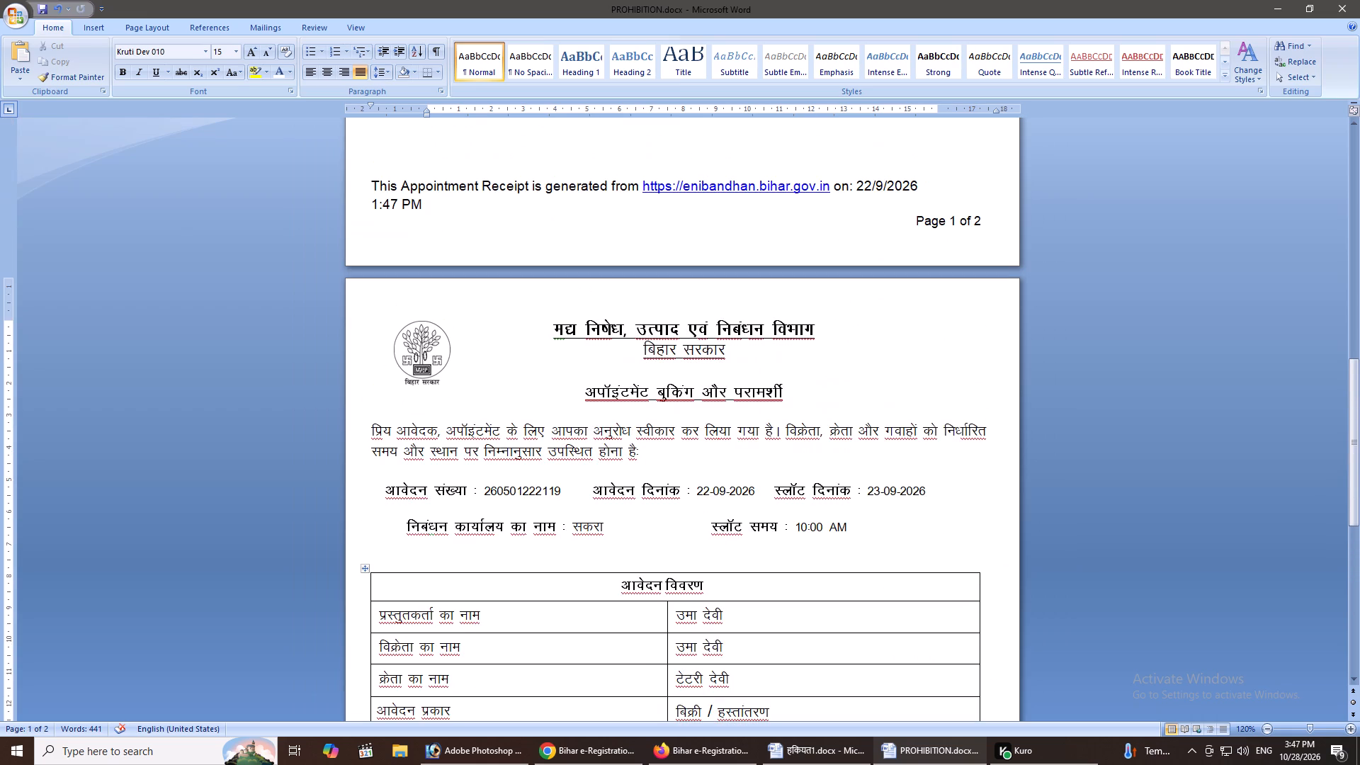
{"action": "key", "text": "ctrl+s"}
{"action": "key", "text": "ctrl+s"}
{"action": "key", "text": "ctrl+s"}
{"action": "key", "text": "ctrl+s"}
Widen the gaps by adding five spaces before स्लॉट दिनांक, two before आवेदन दिनांक and one before स्लॉट समय.
{"action": "left_click", "coordinate": [774, 492]}
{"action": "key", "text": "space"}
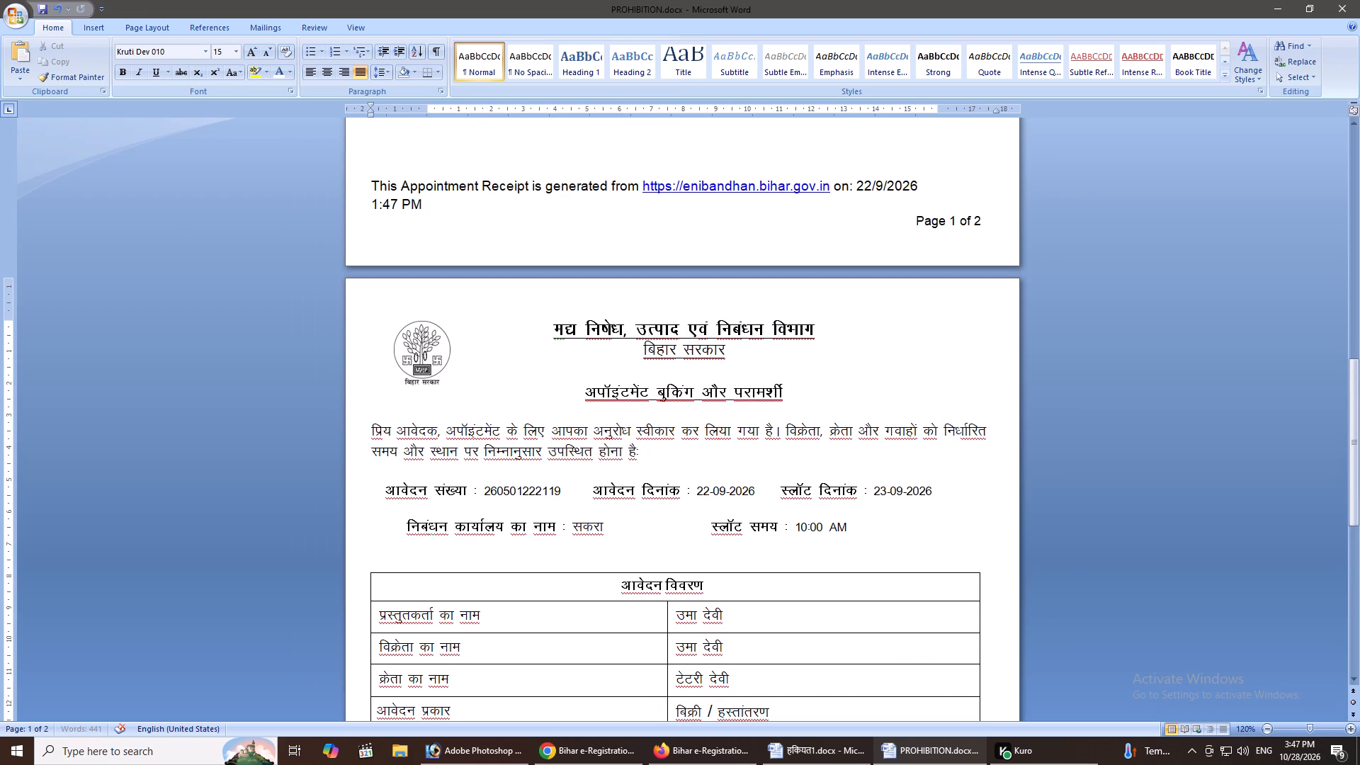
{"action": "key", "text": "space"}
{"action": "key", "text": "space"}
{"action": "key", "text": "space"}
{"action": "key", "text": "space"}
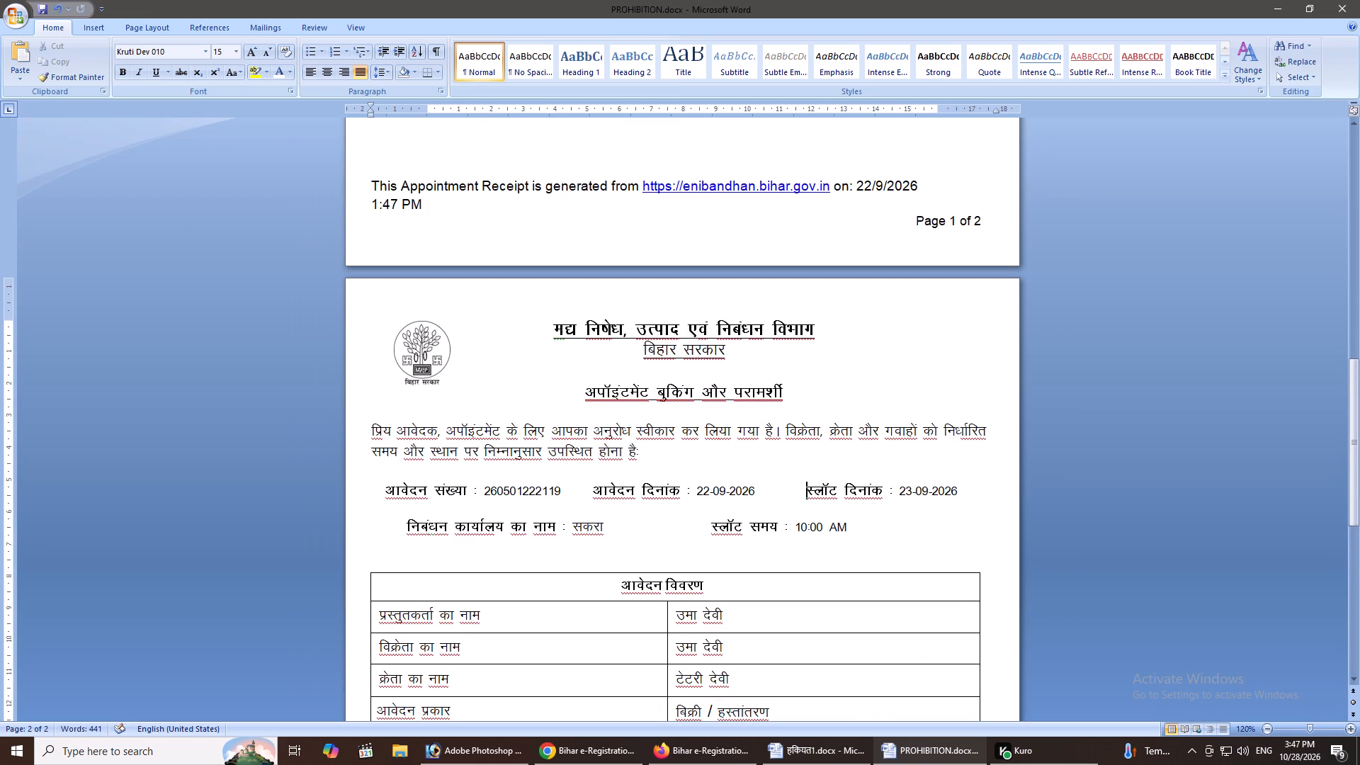
{"action": "left_click", "coordinate": [589, 489]}
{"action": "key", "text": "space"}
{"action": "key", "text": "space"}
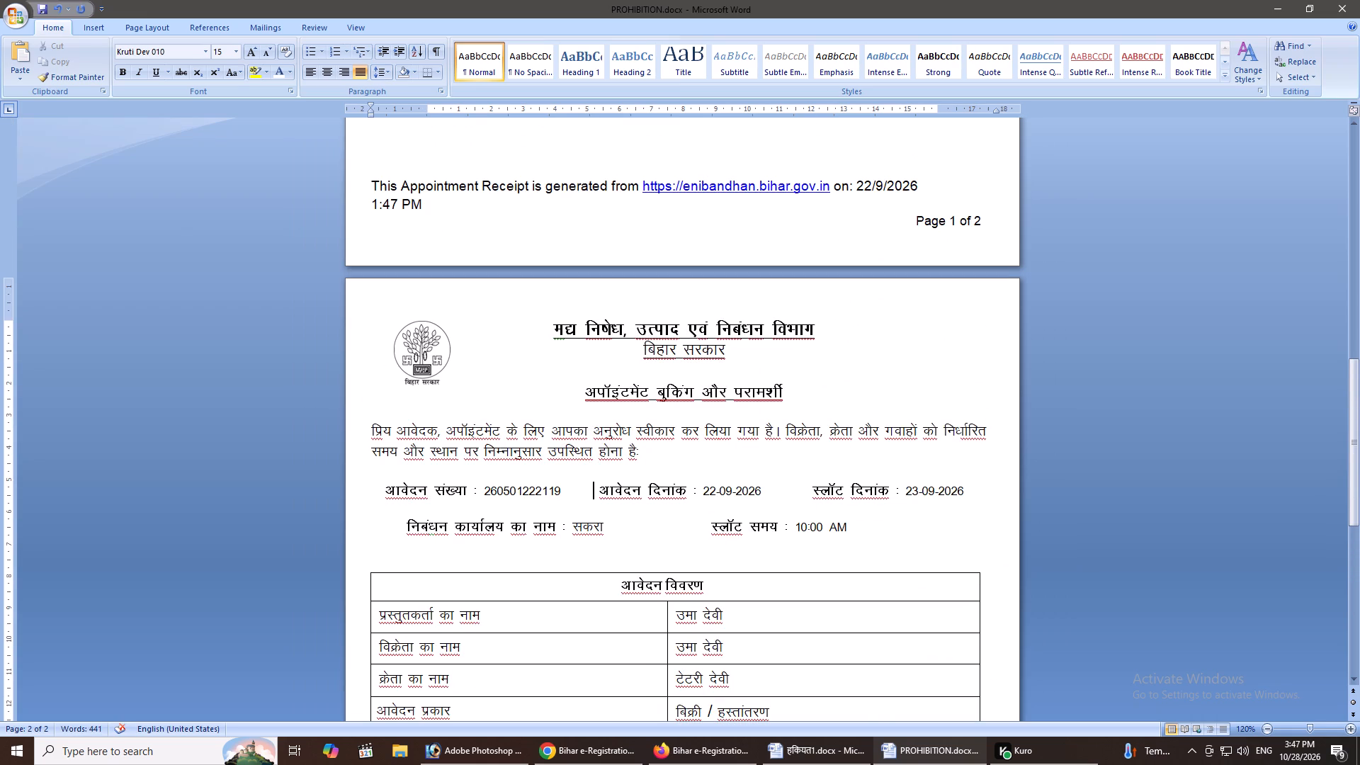
{"action": "left_click", "coordinate": [708, 533]}
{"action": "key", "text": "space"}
Save the document with the adjusted spacing.
{"action": "scroll", "coordinate": [672, 465], "scroll_direction": "down", "scroll_amount": 2, "text": "ctrl"}
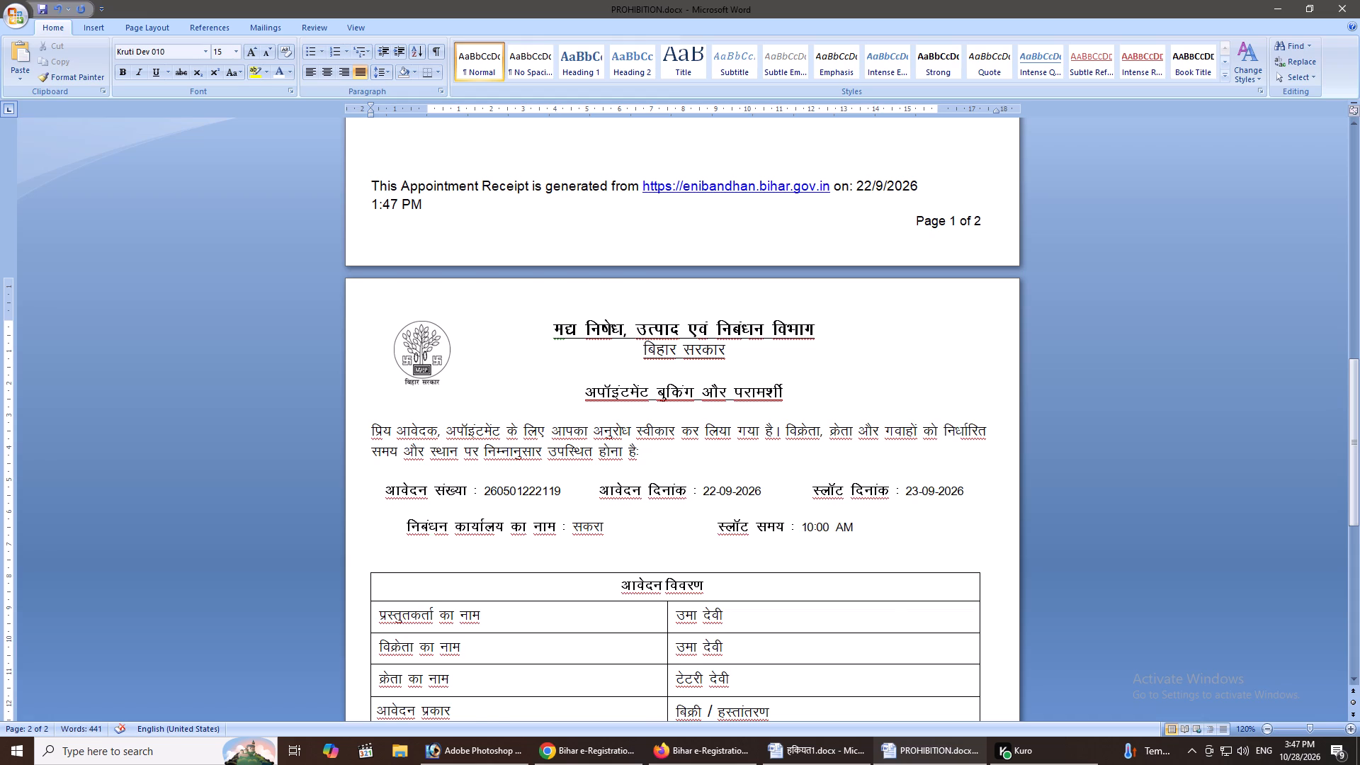
{"action": "scroll", "coordinate": [672, 465], "scroll_direction": "down", "scroll_amount": 1, "text": "ctrl"}
{"action": "key", "text": "ctrl+s"}
{"action": "key", "text": "ctrl+s"}
{"action": "key", "text": "ctrl+s"}
{"action": "key", "text": "ctrl+s"}
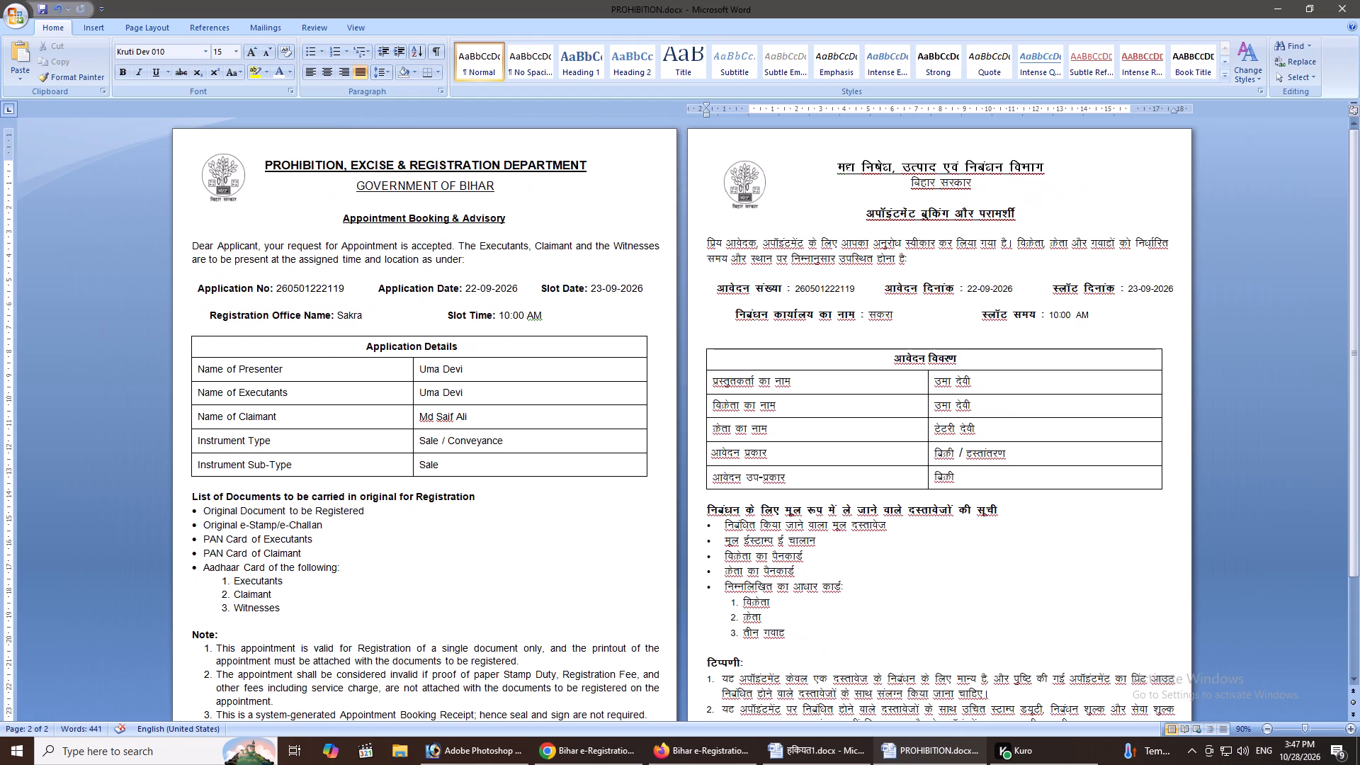
{"action": "key", "text": "ctrl+s"}
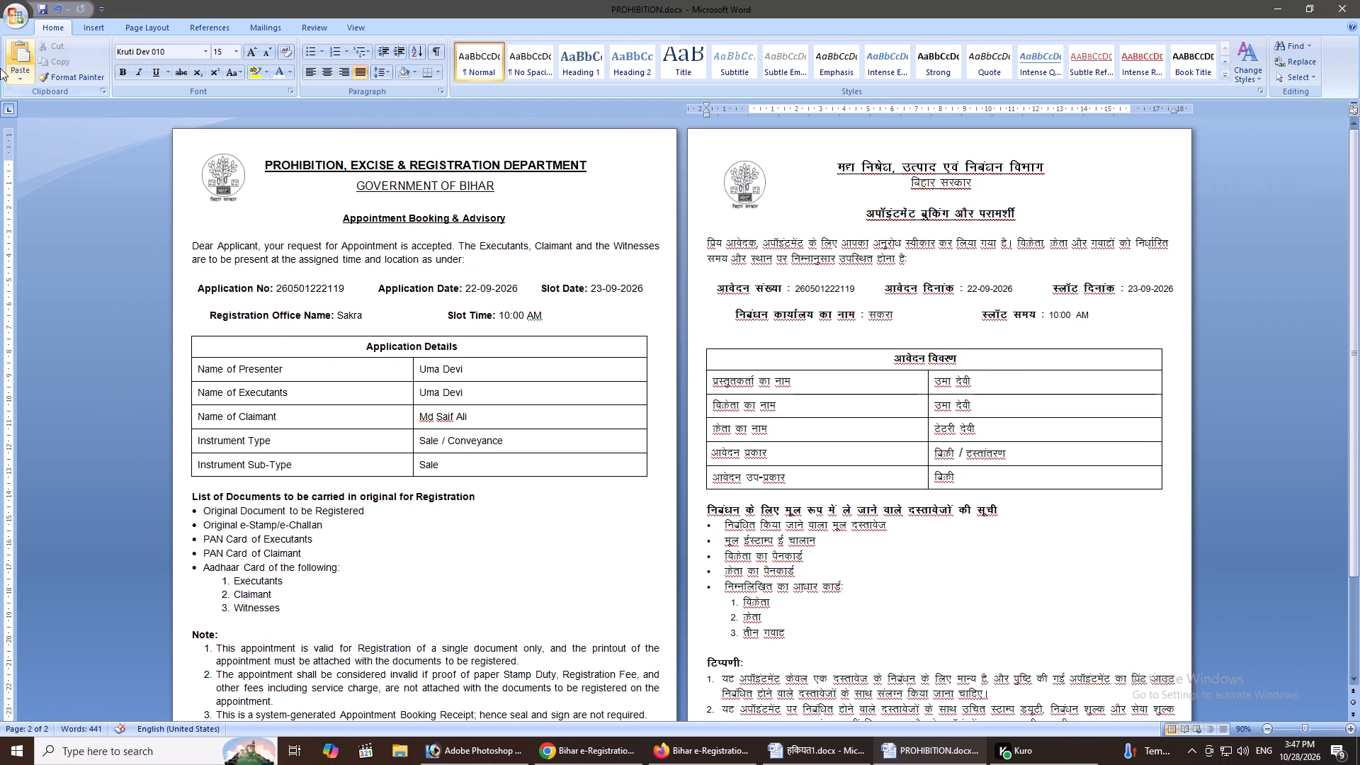
Open the print preview and check the English and Hindi pages side by side.
{"action": "left_click", "coordinate": [17, 21]}
{"action": "left_click", "coordinate": [81, 172]}
{"action": "left_click", "coordinate": [161, 154]}
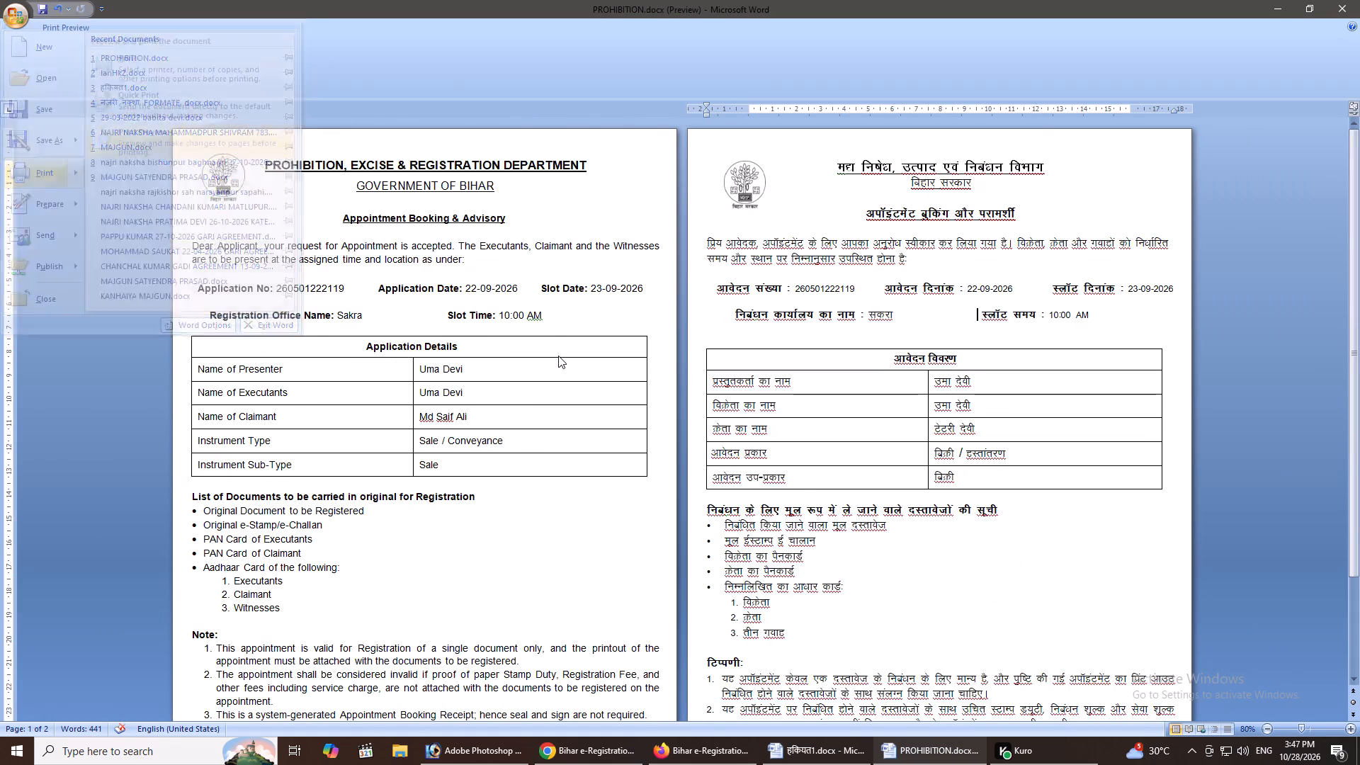
{"action": "scroll", "coordinate": [561, 382], "scroll_direction": "down", "scroll_amount": 7}
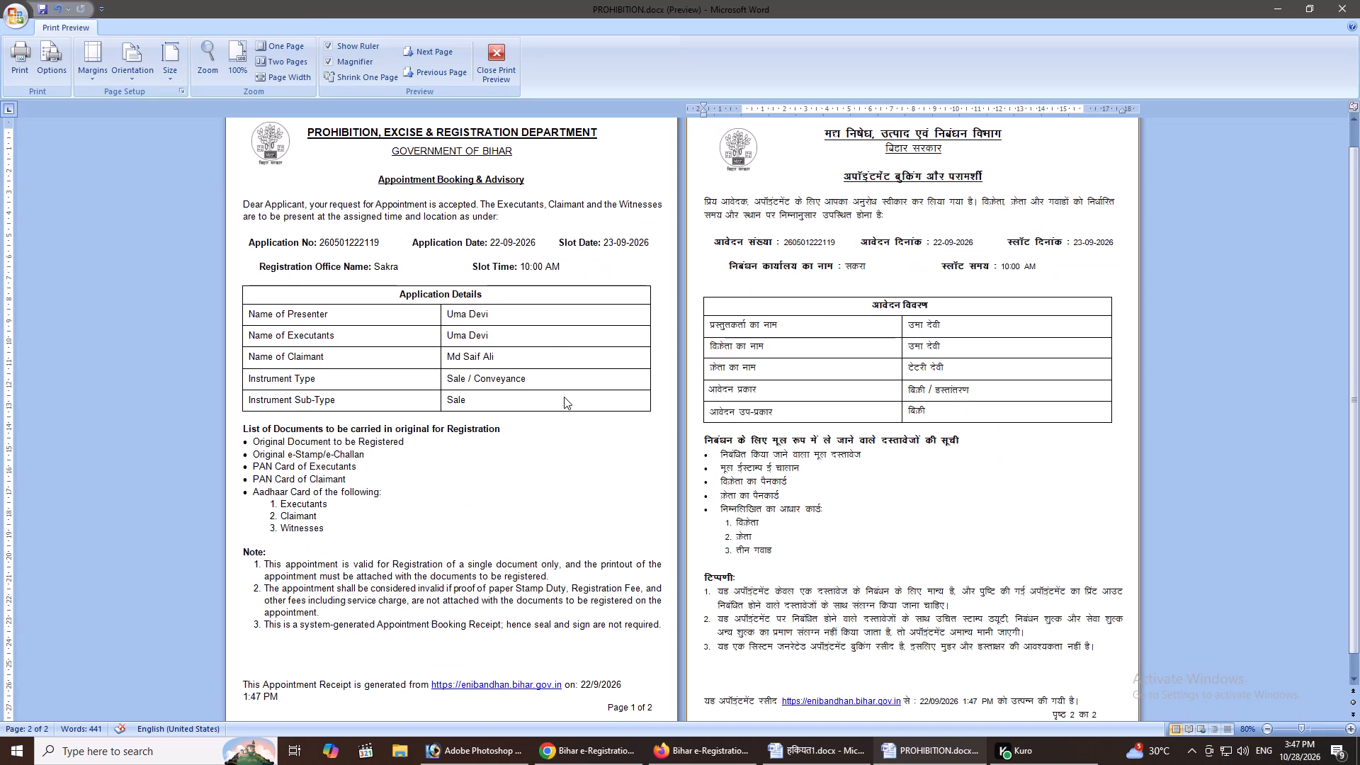
Compare the English and Hindi pages from header to footer in the print preview, and return to the editable document.
{"action": "scroll", "coordinate": [564, 399], "scroll_direction": "up", "scroll_amount": 1}
{"action": "scroll", "coordinate": [564, 399], "scroll_direction": "down", "scroll_amount": 2}
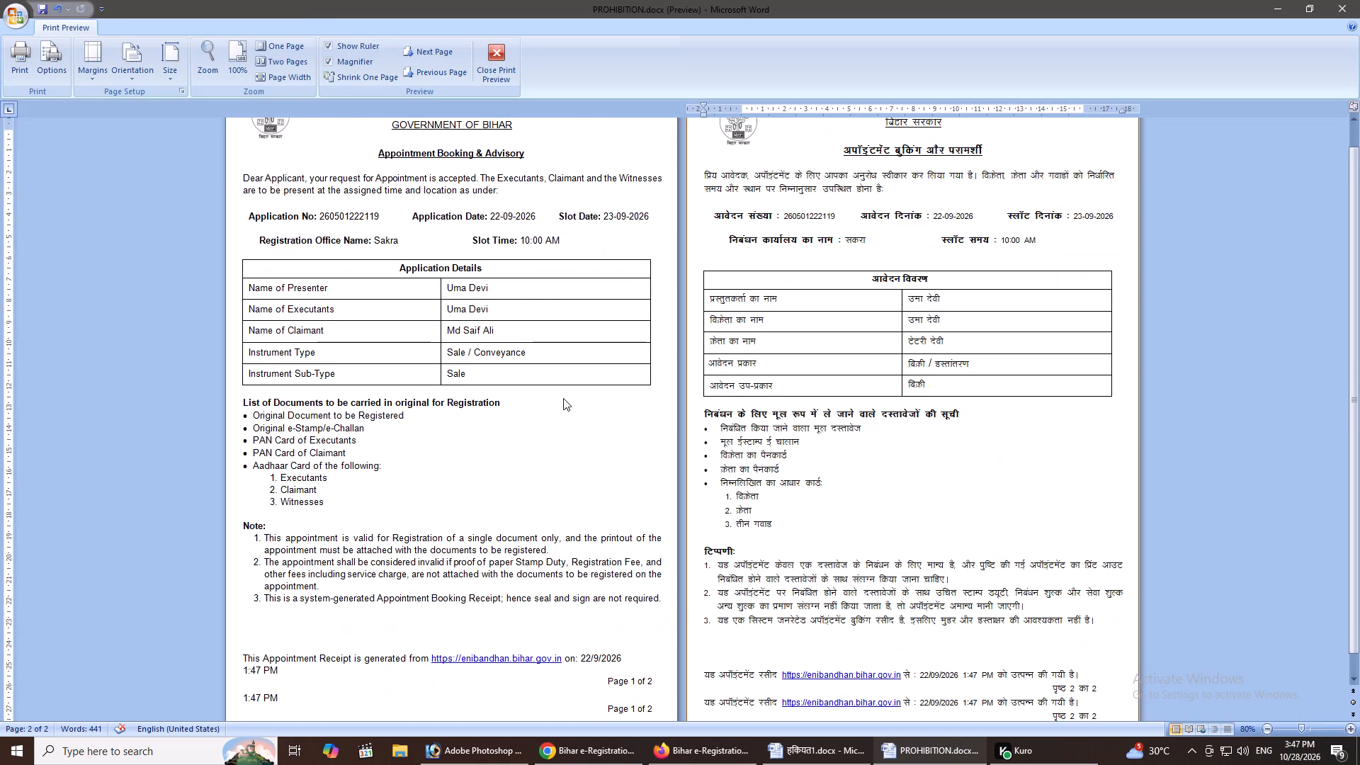
{"action": "scroll", "coordinate": [566, 408], "scroll_direction": "up", "scroll_amount": 3}
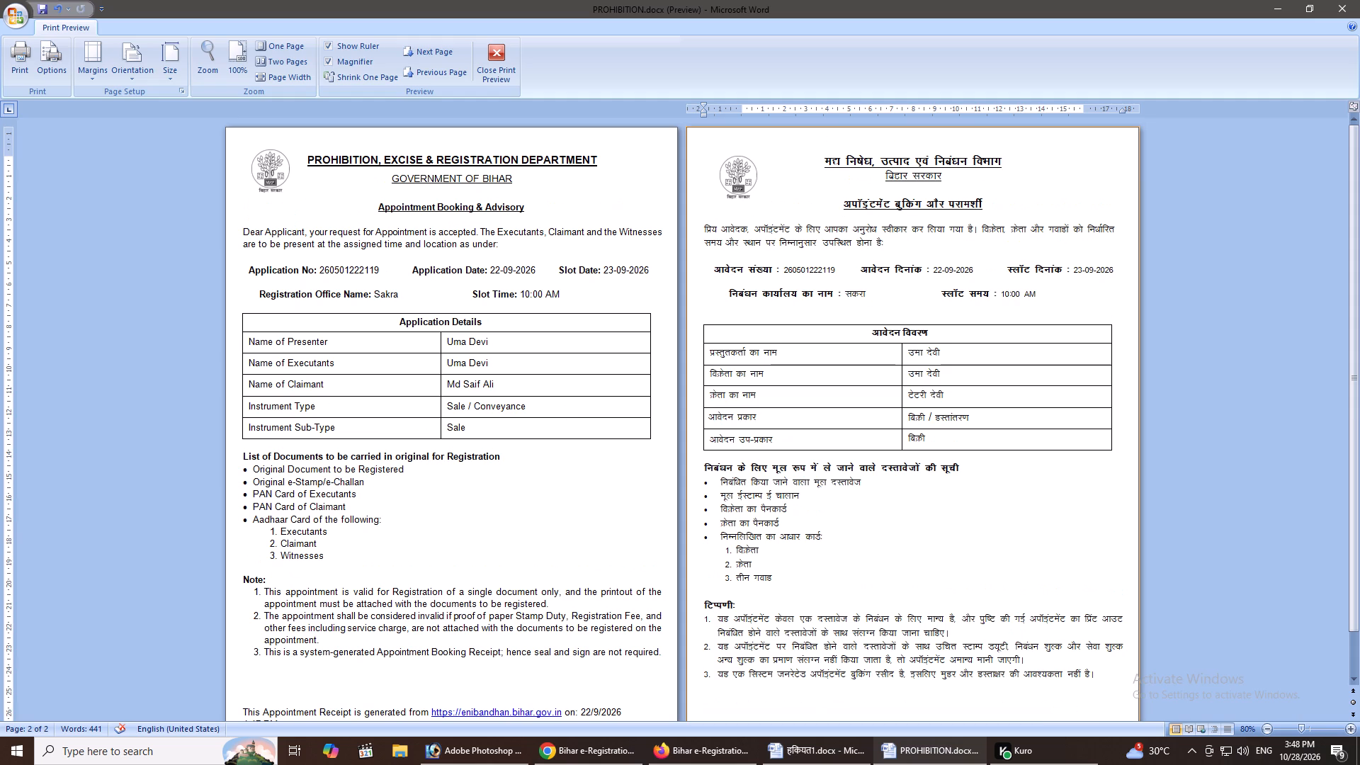
{"action": "scroll", "coordinate": [990, 373], "scroll_direction": "down", "scroll_amount": 1}
{"action": "scroll", "coordinate": [983, 377], "scroll_direction": "up", "scroll_amount": 2}
{"action": "left_click", "coordinate": [505, 50]}
Save the finished two-page appointment document under its existing name.
{"action": "key", "text": "ctrl+s"}
{"action": "key", "text": "ctrl+s"}
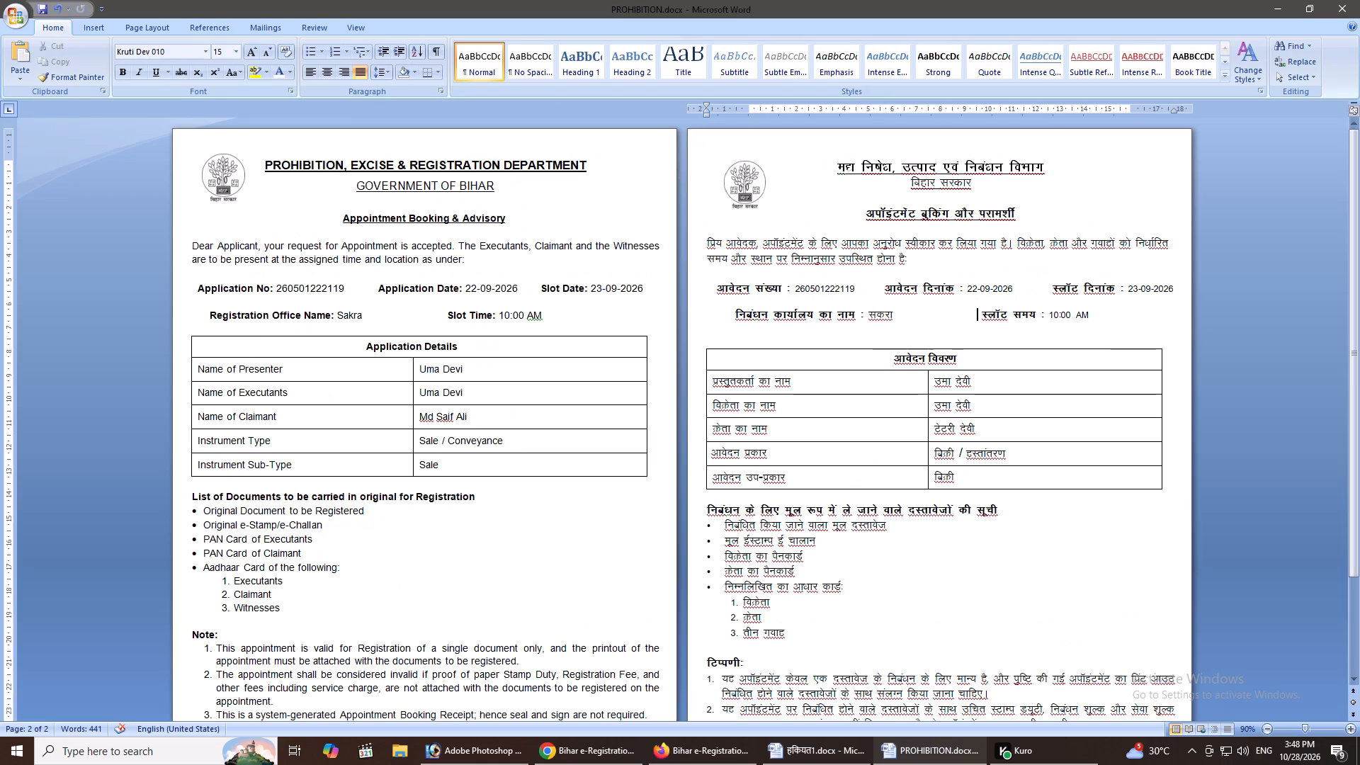
{"action": "key", "text": "ctrl+s"}
{"action": "key", "text": "ctrl+s"}
{"action": "key", "text": "ctrl+s"}
{"action": "key", "text": "ctrl+s"}
{"action": "key", "text": "ctrl+s"}
{"action": "key", "text": "ctrl+s"}
{"action": "key", "text": "ctrl+s"}
{"action": "scroll", "coordinate": [900, 344], "scroll_direction": "down", "scroll_amount": 7}
{"action": "key", "text": "ctrl+s"}
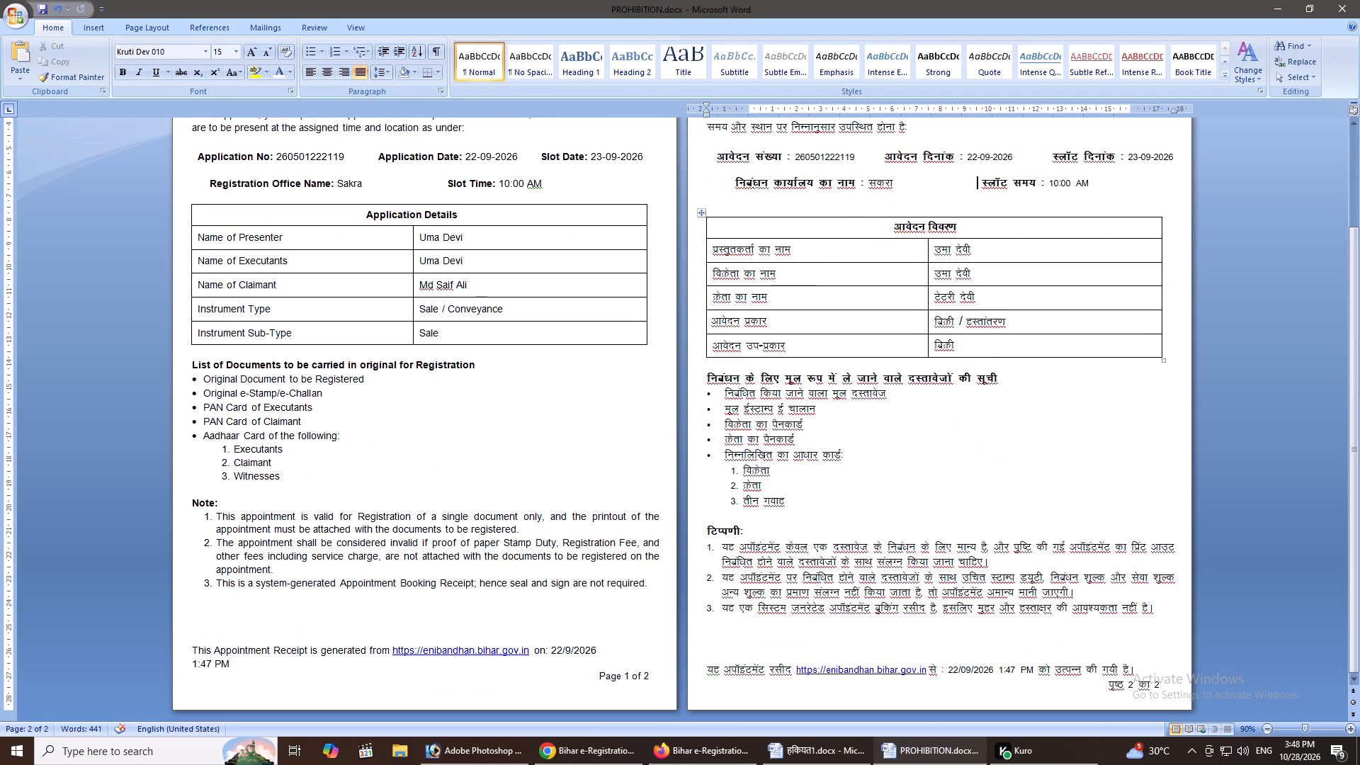
{"action": "key", "text": "ctrl+s"}
{"action": "key", "text": "ctrl+s"}
{"action": "key", "text": "ctrl+s"}
{"action": "key", "text": "ctrl+s"}
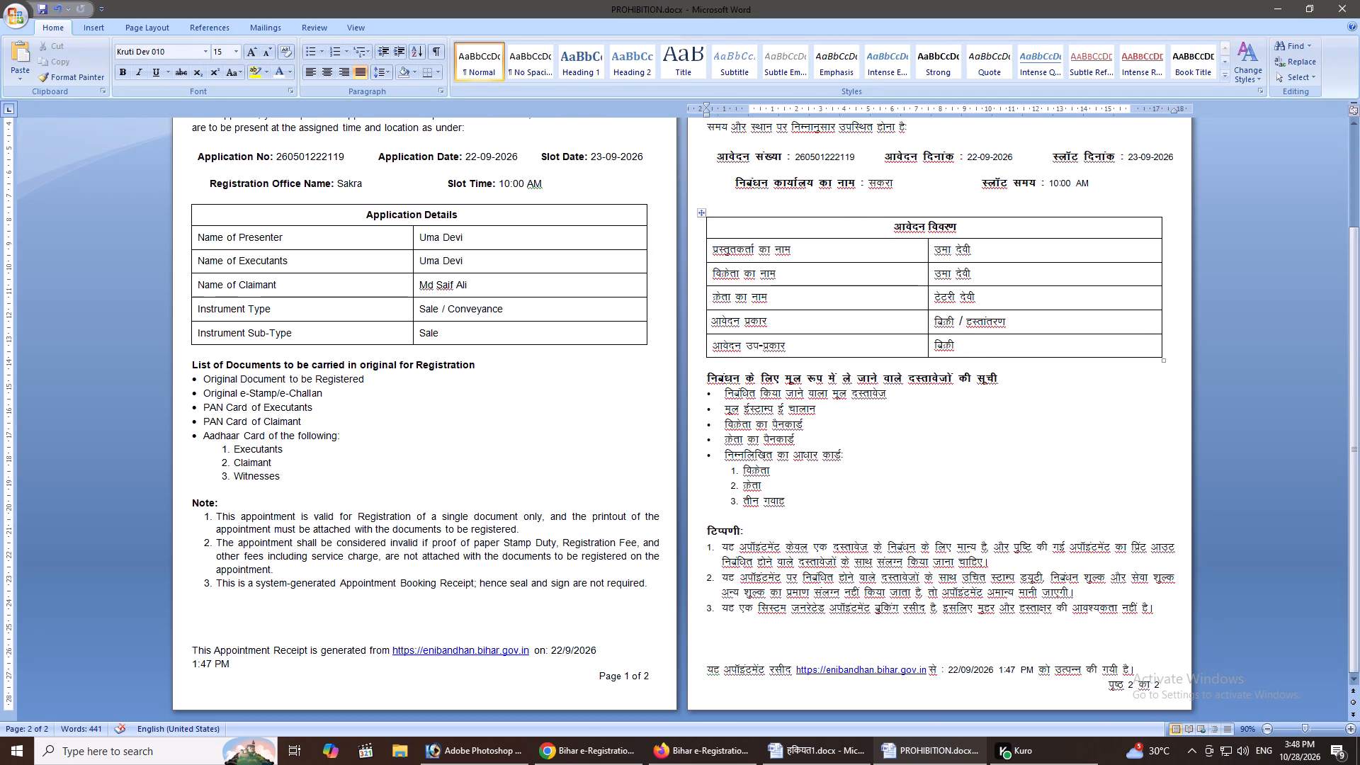
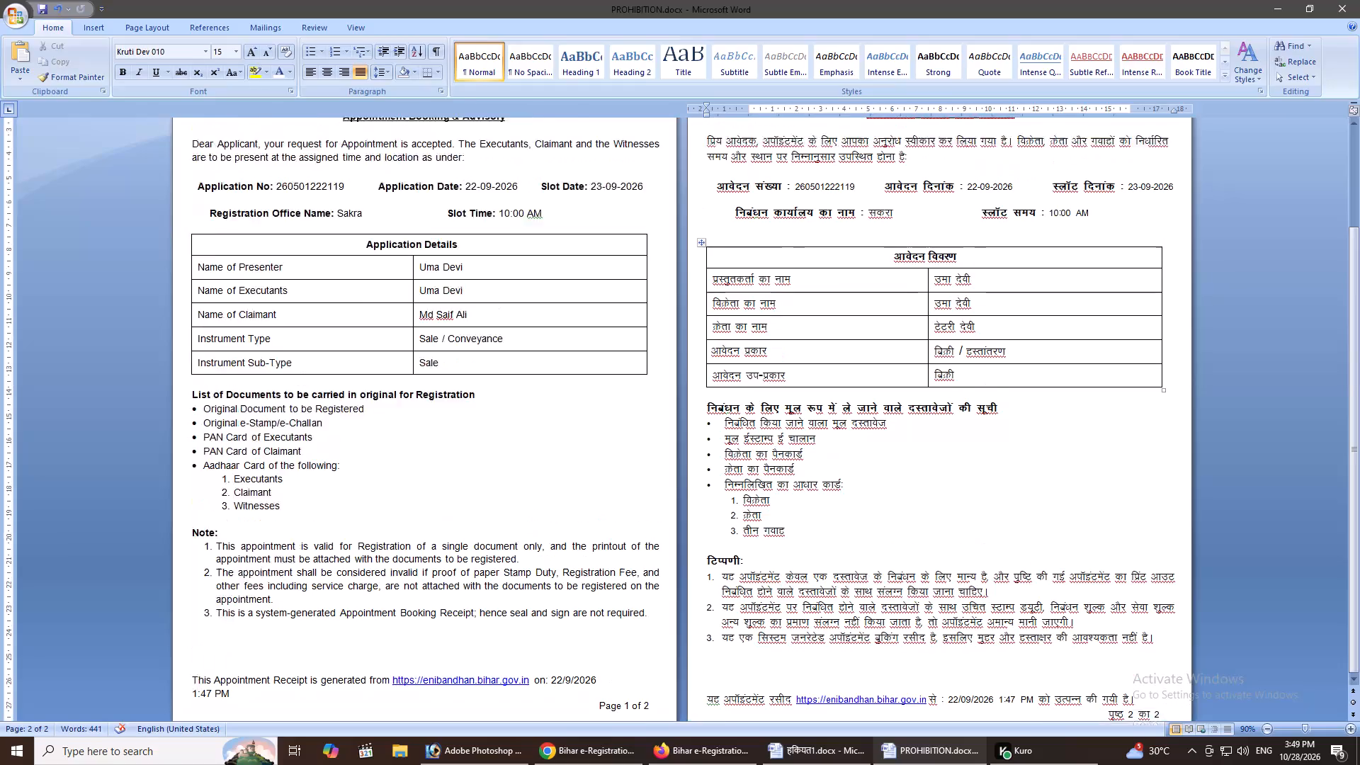
Save the bilingual appointment booking document again under its existing name.
{"action": "scroll", "coordinate": [957, 433], "scroll_direction": "up", "scroll_amount": 6}
{"action": "key", "text": "ctrl+s"}
{"action": "key", "text": "ctrl+s"}
{"action": "key", "text": "ctrl+s"}
{"action": "key", "text": "ctrl+s"}
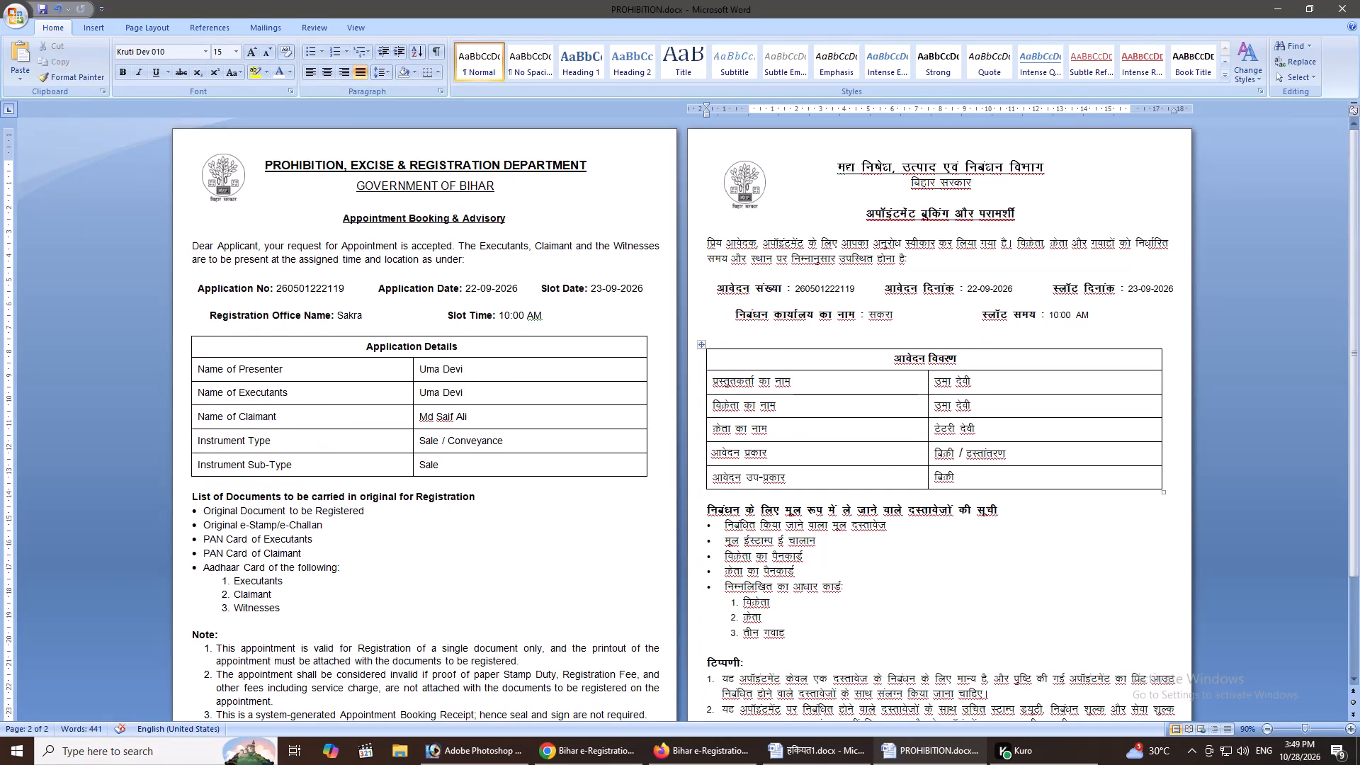
{"action": "key", "text": "ctrl+s"}
{"action": "key", "text": "ctrl+s"}
{"action": "key", "text": "ctrl+s"}
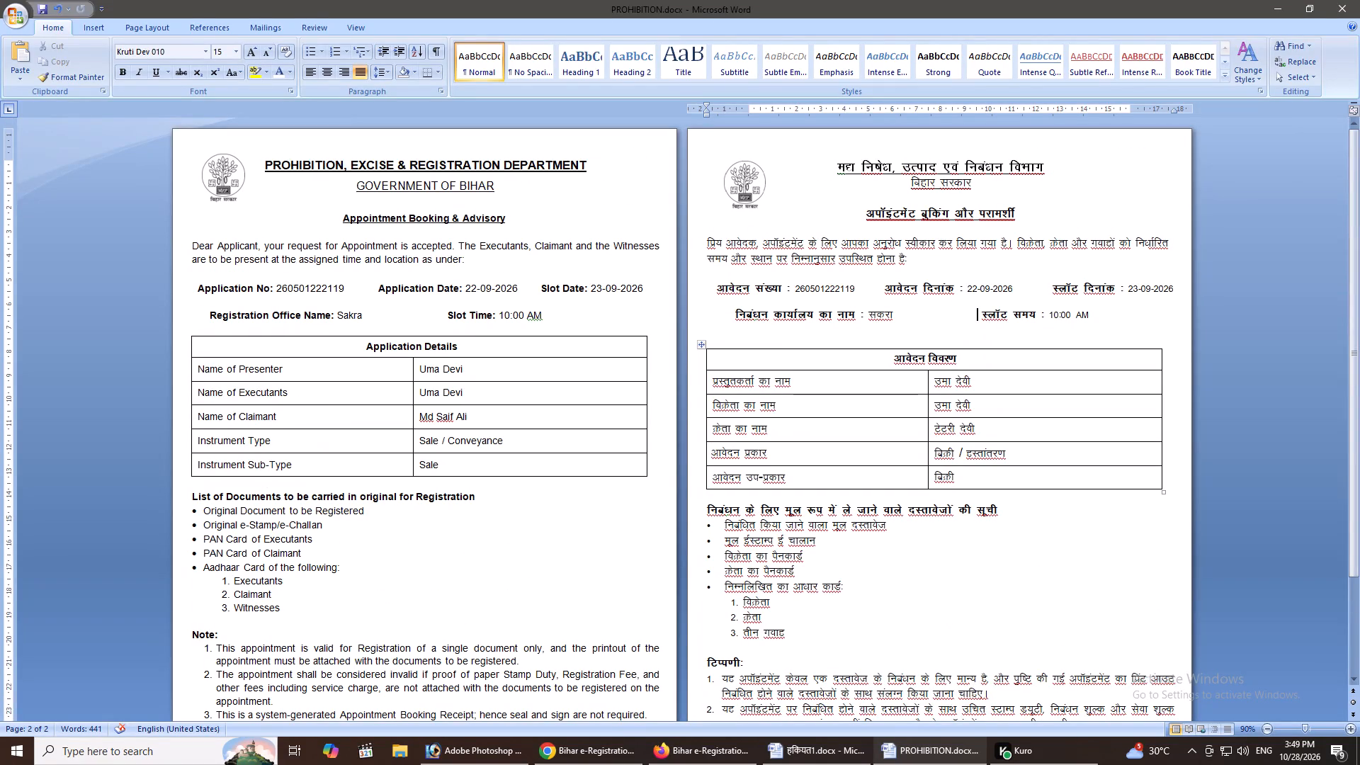
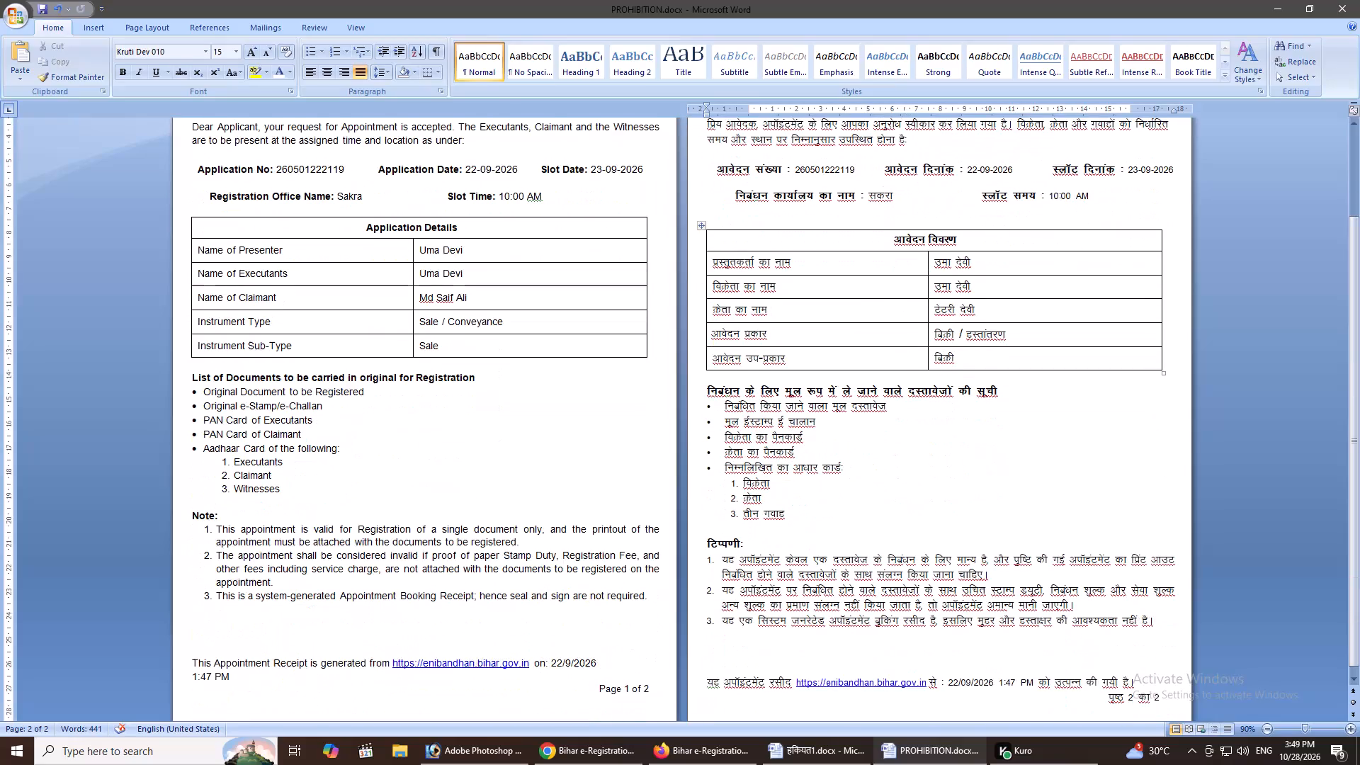
Save the finished bilingual appointment booking document under its existing name, PROHIBITION.docx.
{"action": "scroll", "coordinate": [810, 565], "scroll_direction": "down", "scroll_amount": 4}
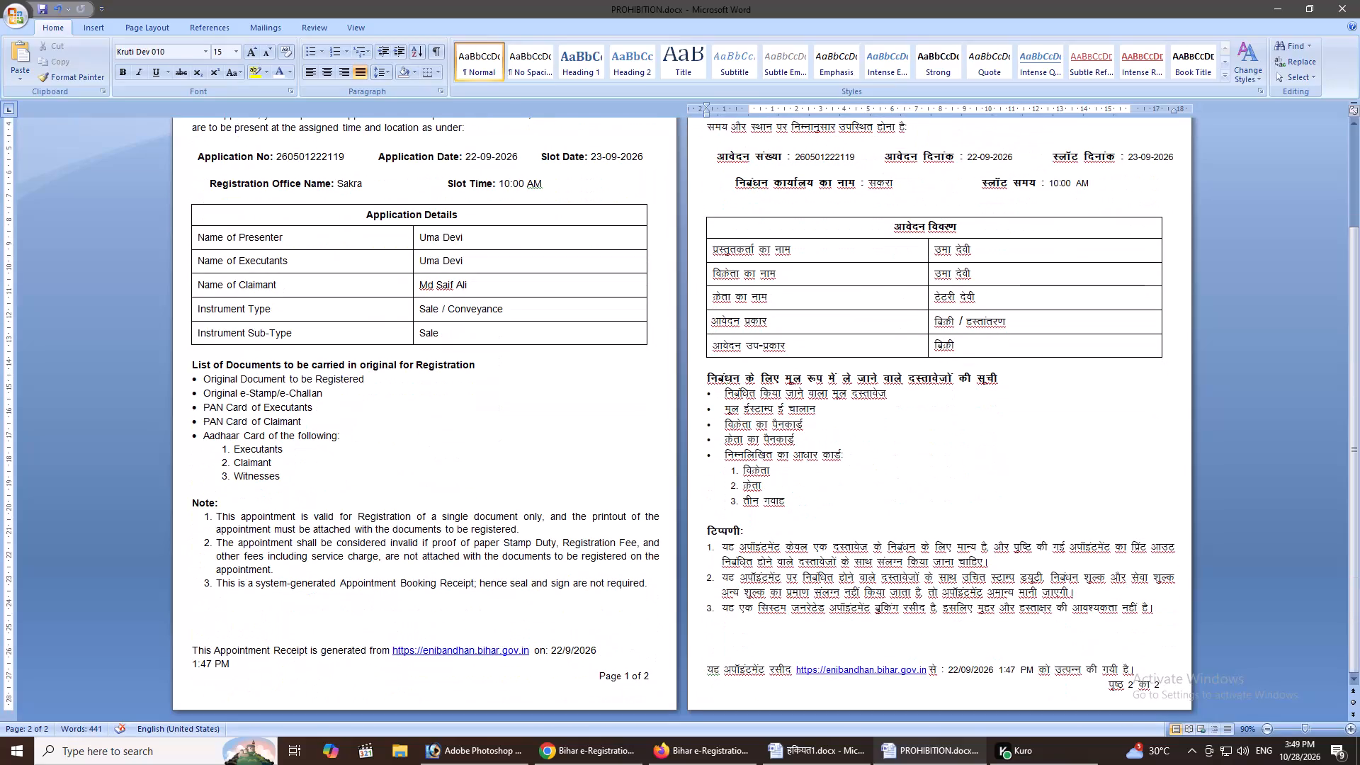
{"action": "key", "text": "ctrl+s"}
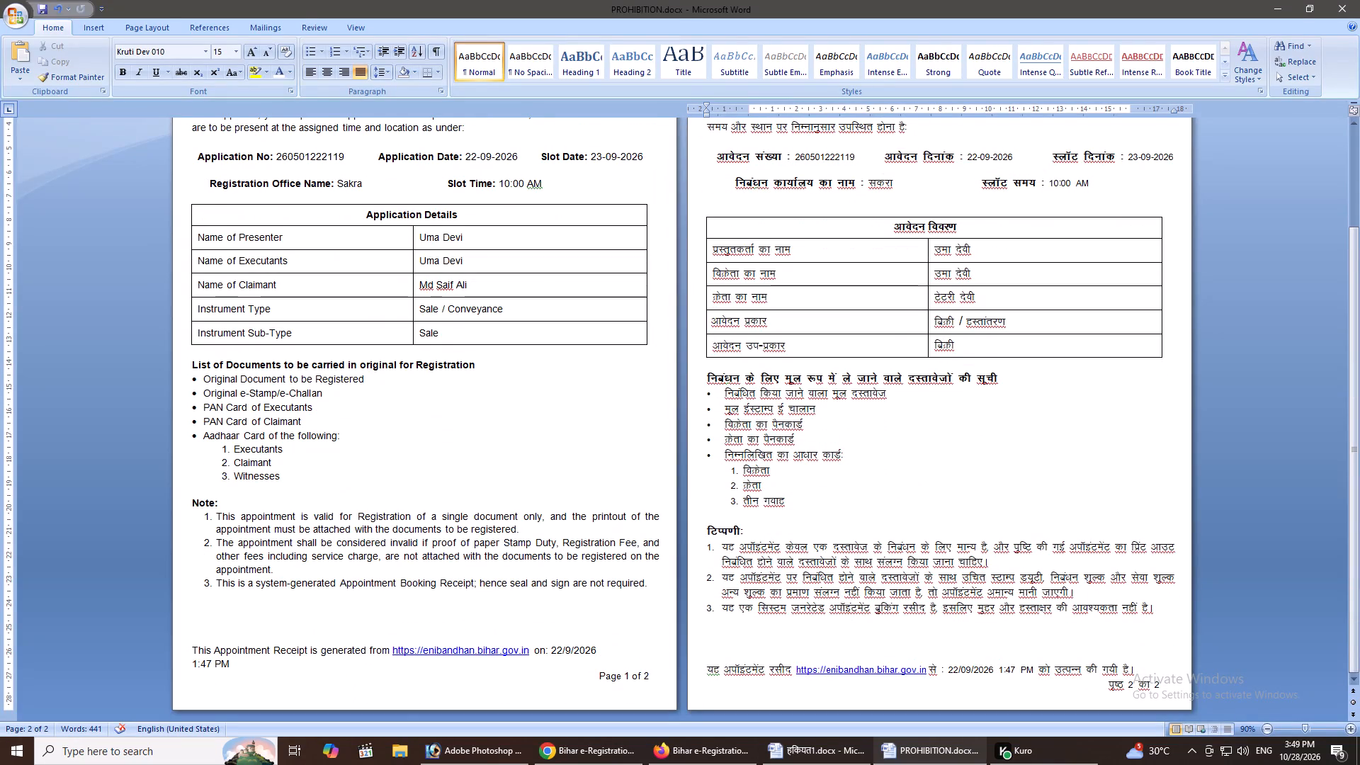
{"action": "key", "text": "ctrl+s"}
{"action": "key", "text": "ctrl+s"}
{"action": "key", "text": "ctrl+s"}
{"action": "key", "text": "ctrl+s"}
{"action": "key", "text": "ctrl+s"}
{"action": "key", "text": "ctrl+s"}
{"action": "key", "text": "ctrl+s"}
{"action": "key", "text": "ctrl+s"}
{"action": "key", "text": "ctrl+s"}
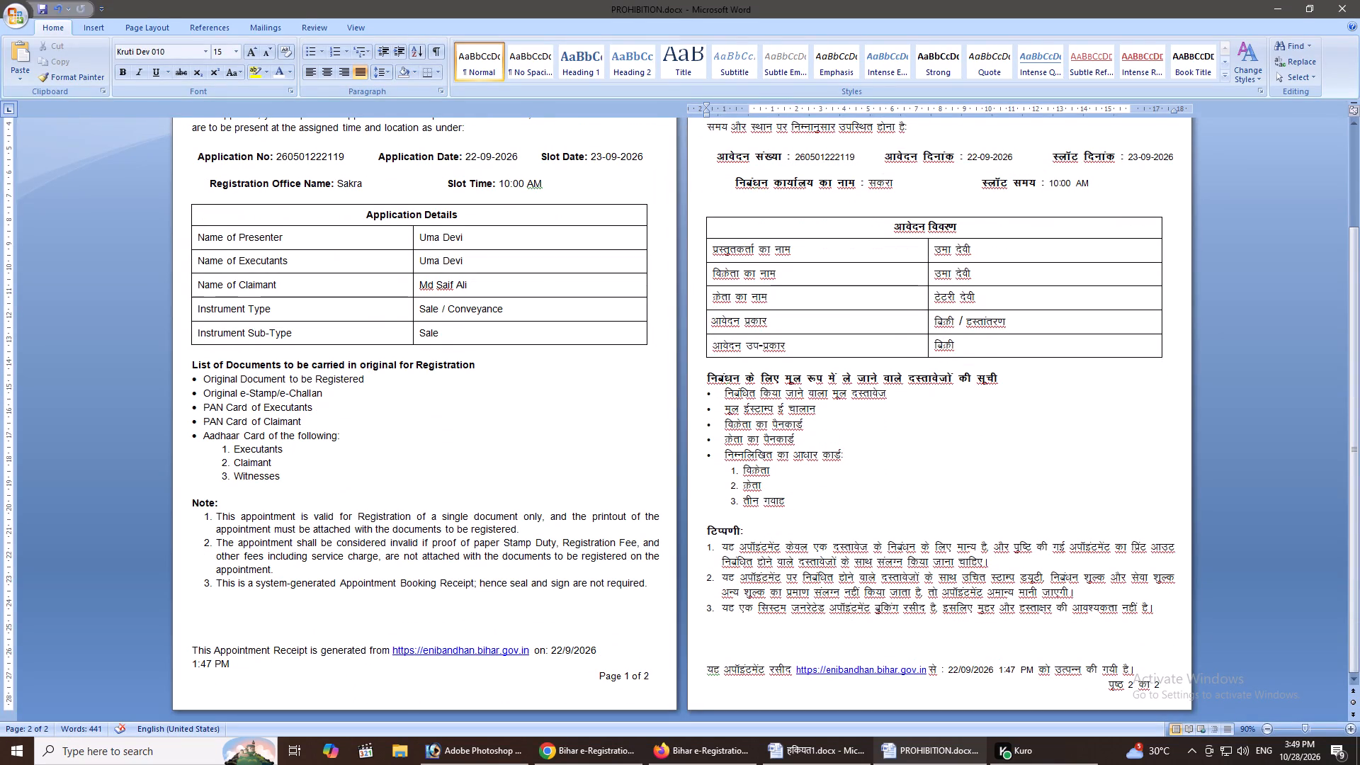
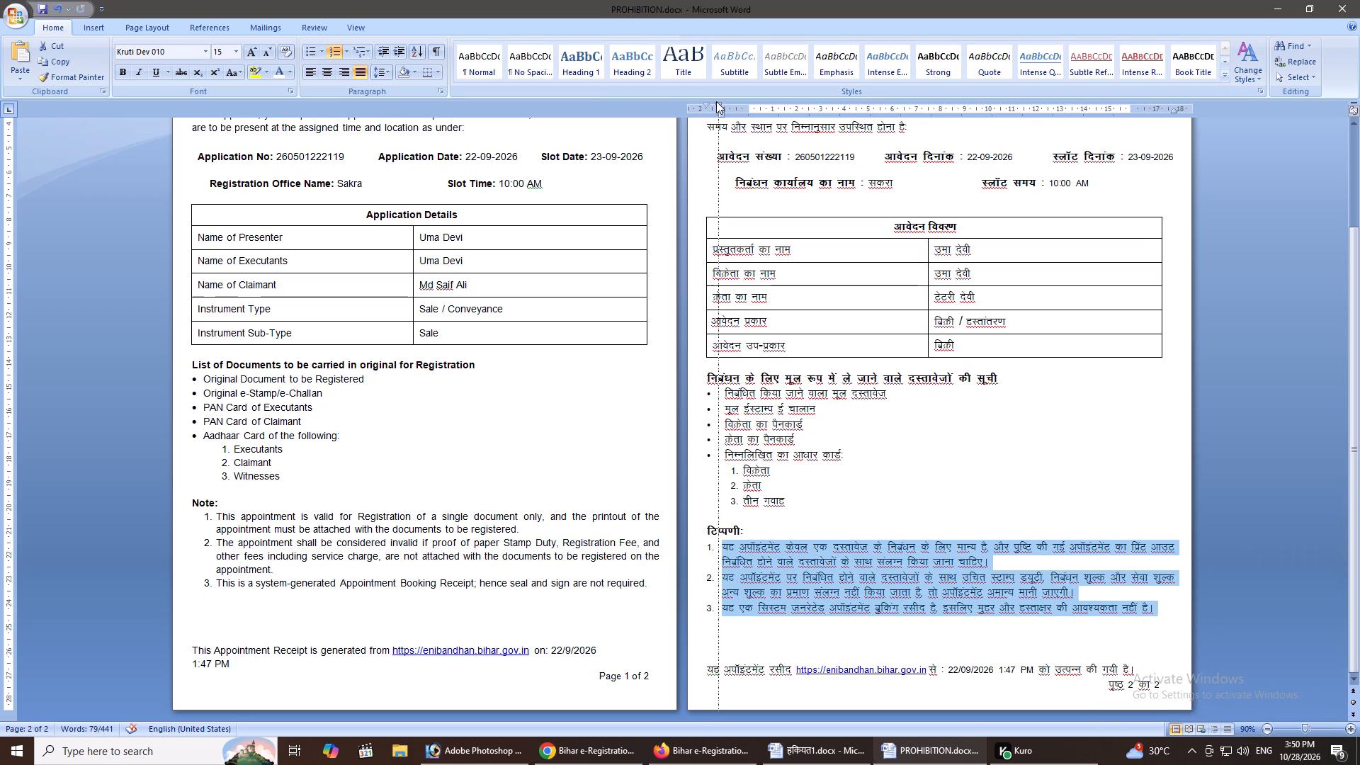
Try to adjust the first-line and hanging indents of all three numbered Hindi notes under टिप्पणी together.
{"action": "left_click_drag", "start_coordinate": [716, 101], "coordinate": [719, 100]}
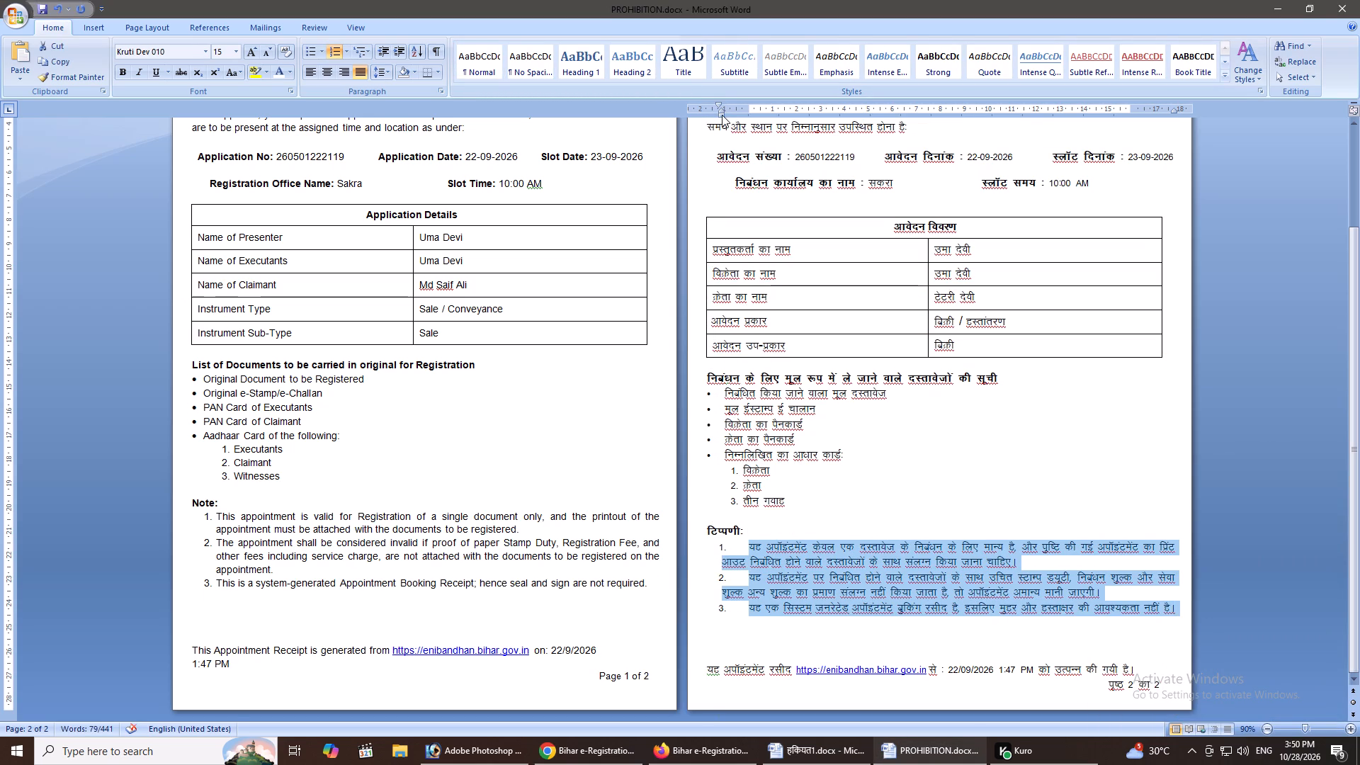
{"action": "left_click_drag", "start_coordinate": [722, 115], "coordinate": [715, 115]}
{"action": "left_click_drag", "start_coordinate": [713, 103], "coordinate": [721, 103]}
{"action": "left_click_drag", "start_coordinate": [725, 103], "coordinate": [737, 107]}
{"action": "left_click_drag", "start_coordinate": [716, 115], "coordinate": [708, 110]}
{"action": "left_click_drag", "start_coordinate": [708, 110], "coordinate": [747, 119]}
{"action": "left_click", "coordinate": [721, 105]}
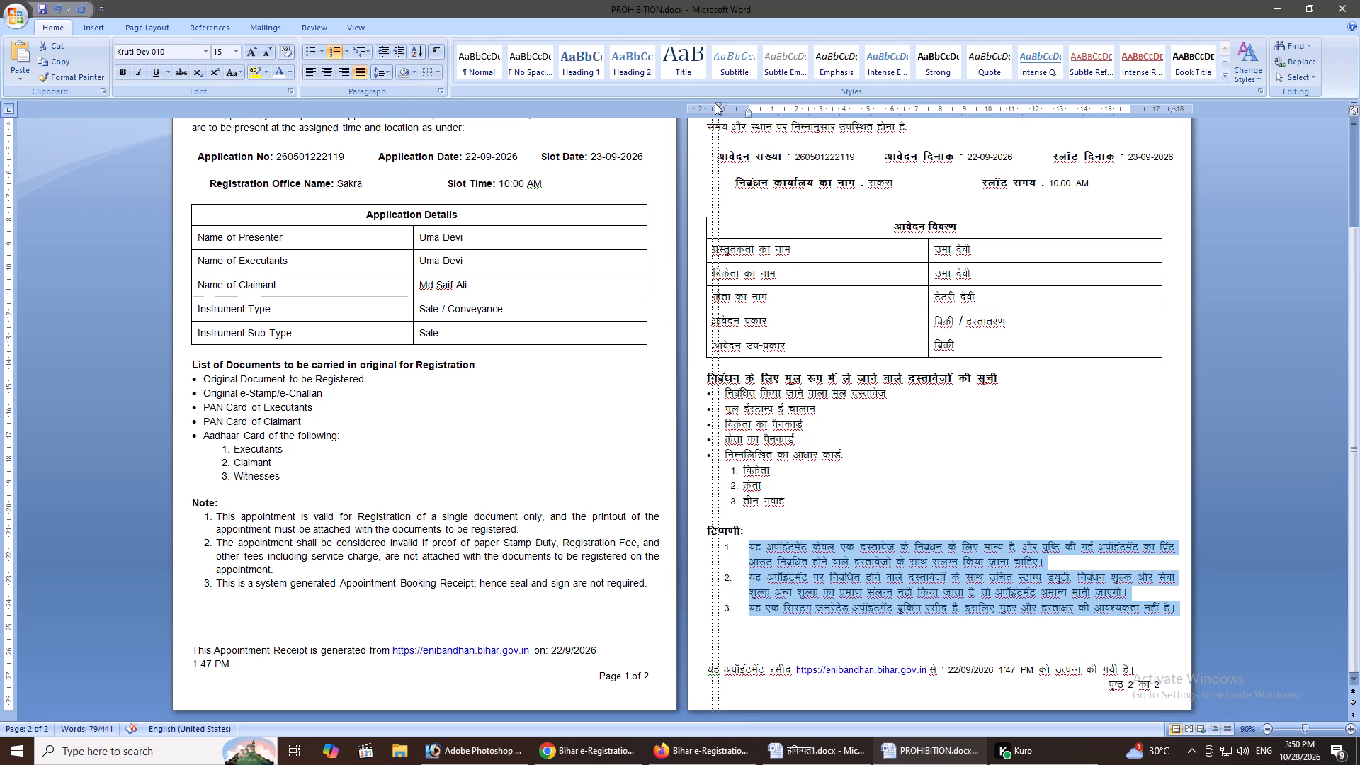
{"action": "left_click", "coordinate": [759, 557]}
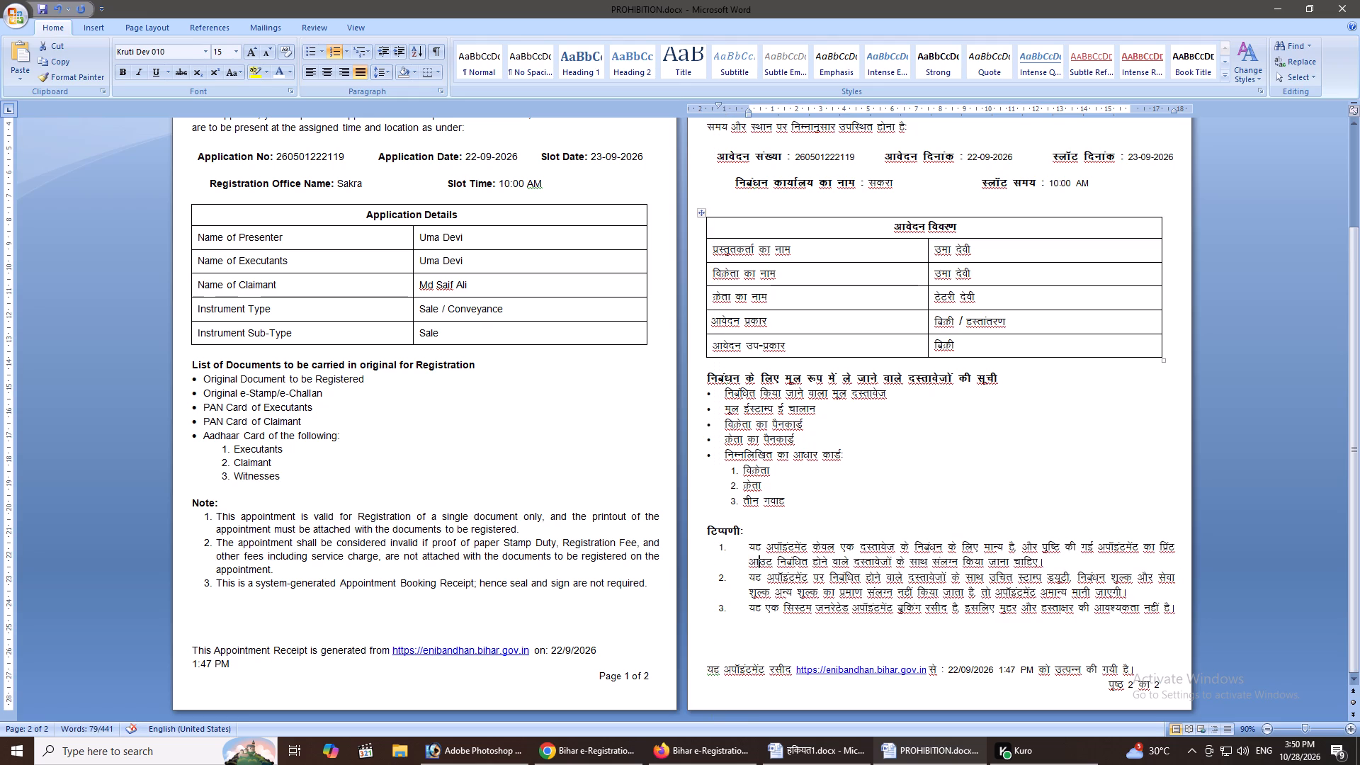
Tighten the first Hindi note's indents so its number sits near the margin and its wrapped text aligns just after the number.
{"action": "left_click_drag", "start_coordinate": [752, 543], "coordinate": [1206, 543]}
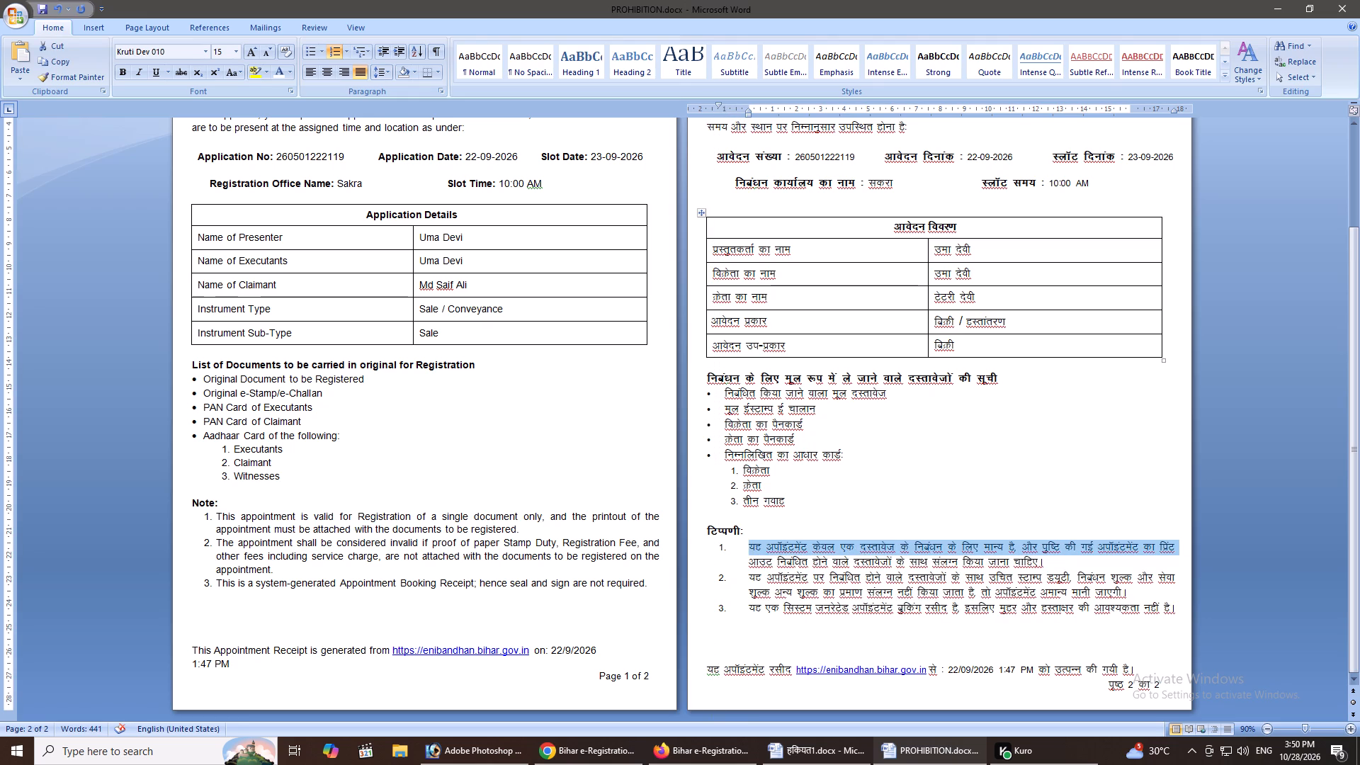
{"action": "left_click_drag", "start_coordinate": [748, 115], "coordinate": [732, 110]}
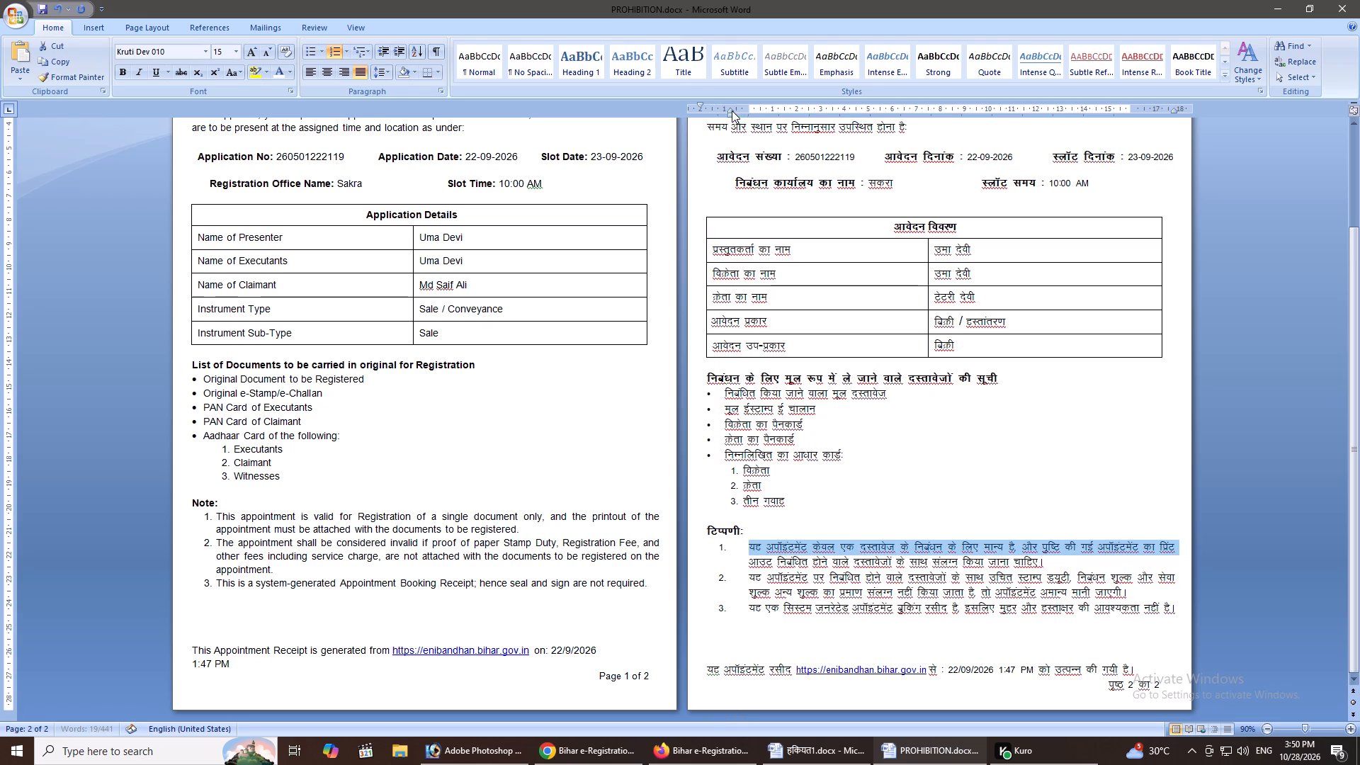
{"action": "left_click_drag", "start_coordinate": [701, 105], "coordinate": [725, 106]}
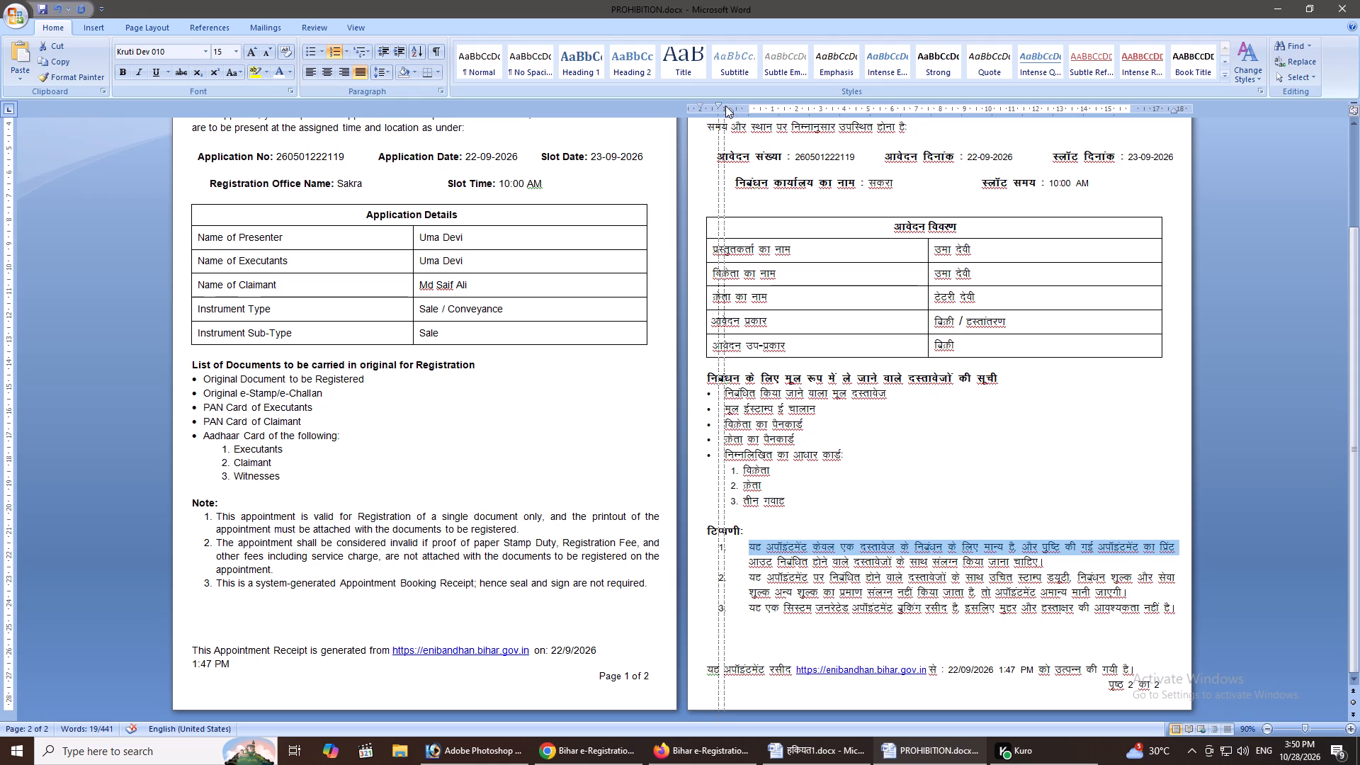
{"action": "left_click_drag", "start_coordinate": [725, 106], "coordinate": [724, 106]}
{"action": "left_click_drag", "start_coordinate": [730, 113], "coordinate": [722, 113]}
{"action": "left_click", "coordinate": [718, 106]}
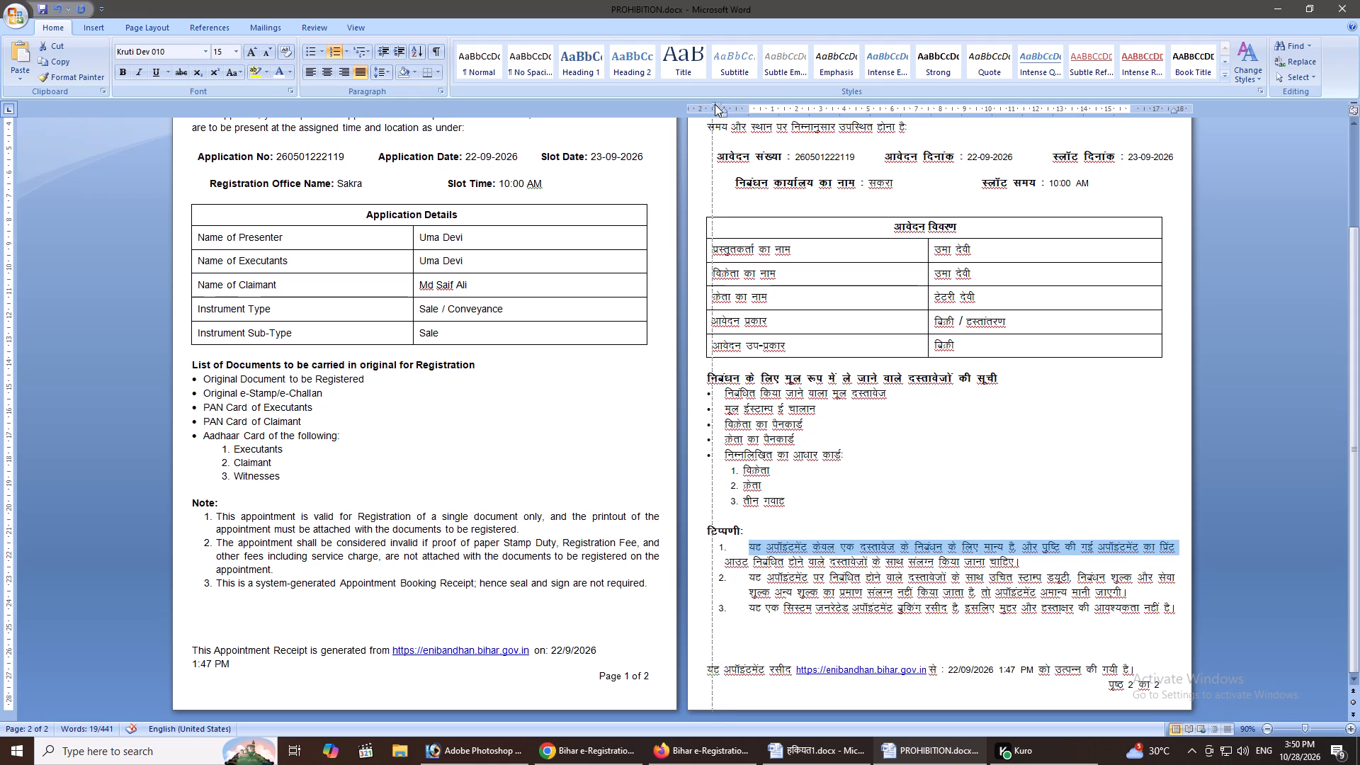
{"action": "left_click", "coordinate": [738, 568]}
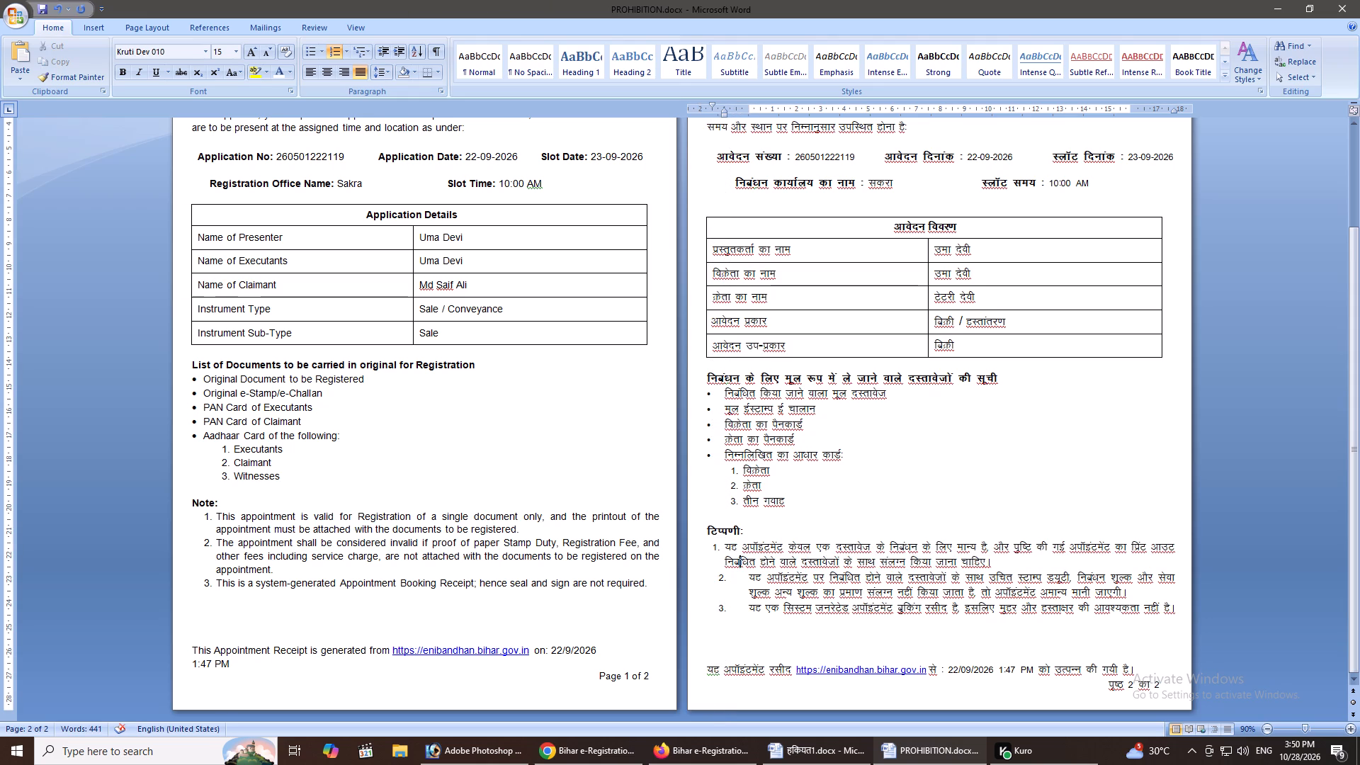
Copy the first Hindi note's paragraph formatting onto the second and third notes with Format Painter.
{"action": "left_click_drag", "start_coordinate": [708, 547], "coordinate": [961, 564]}
{"action": "left_click", "coordinate": [84, 78]}
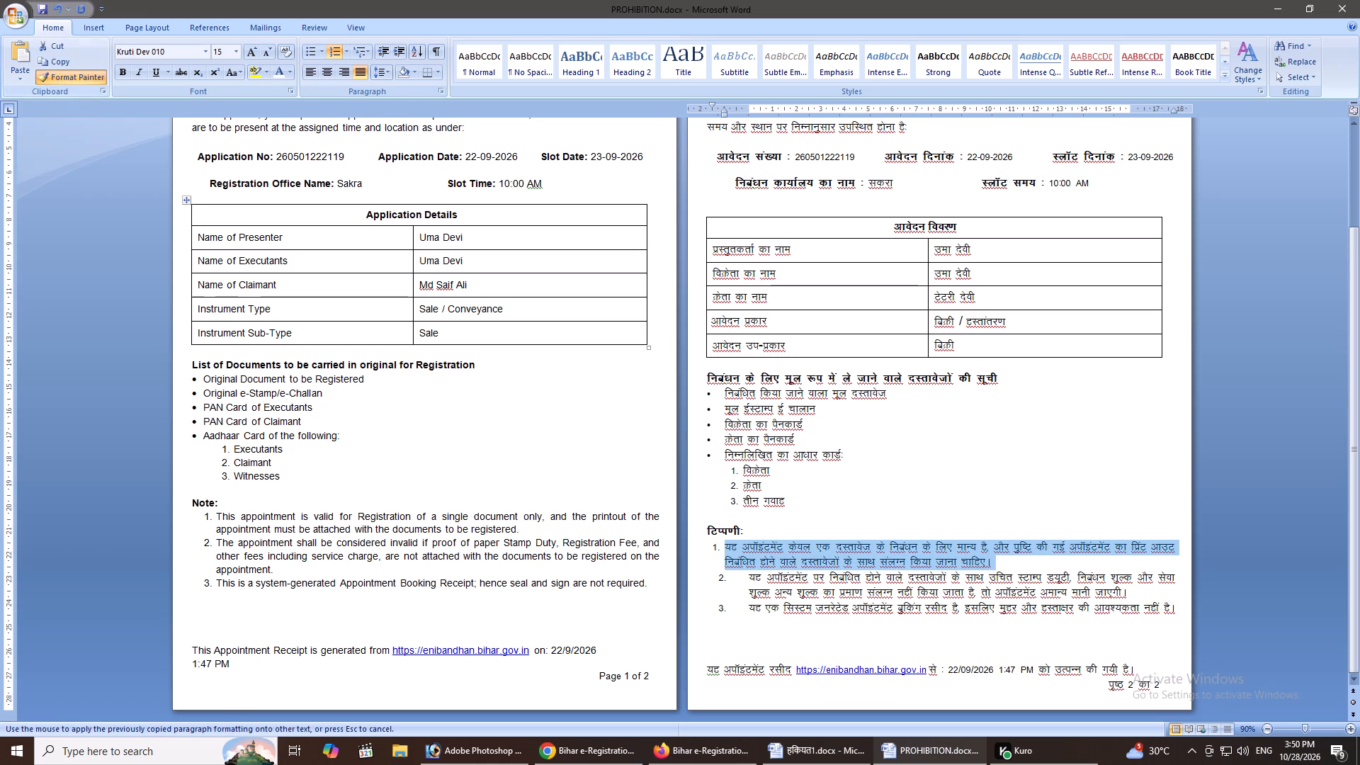
{"action": "left_click_drag", "start_coordinate": [1179, 613], "coordinate": [708, 575]}
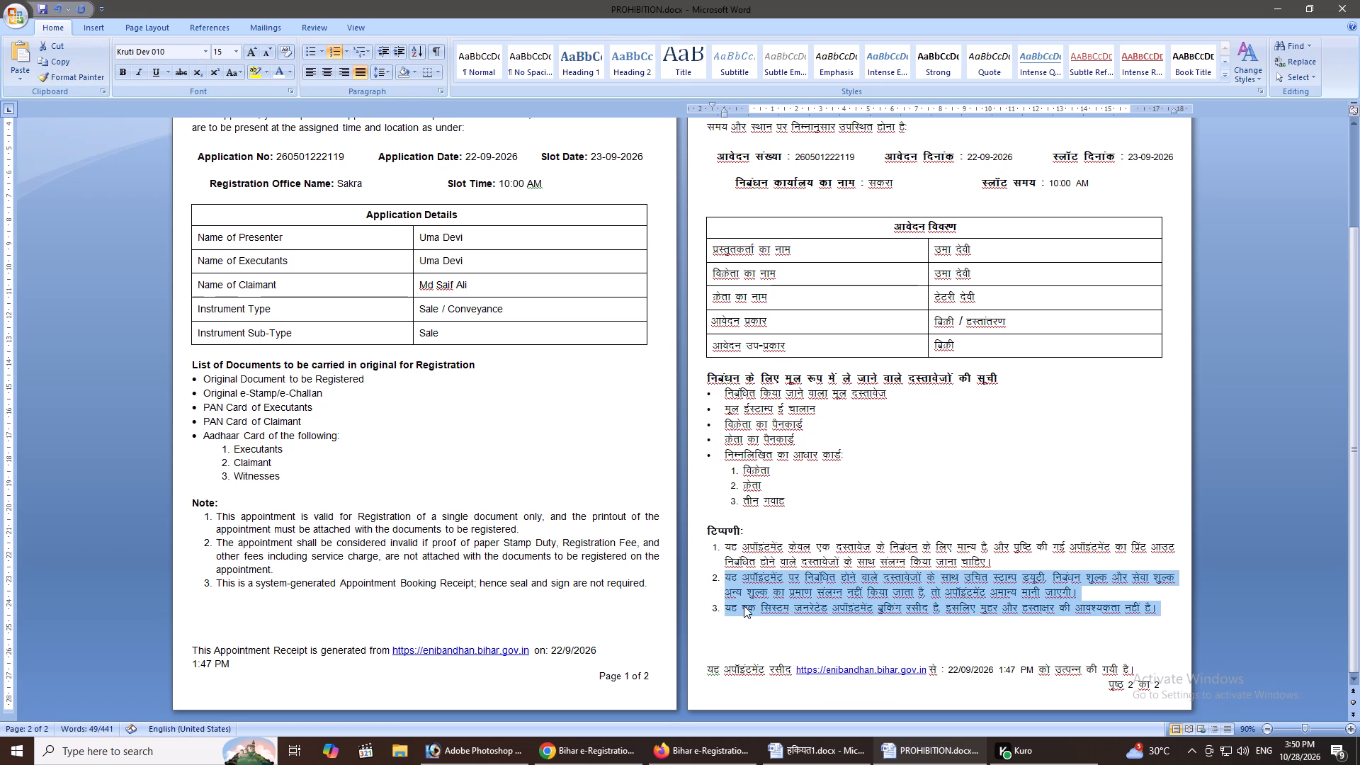
{"action": "left_click", "coordinate": [744, 606]}
{"action": "left_click", "coordinate": [818, 623]}
Save PROHIBITION.docx with the realigned Hindi notes and look over both pages.
{"action": "scroll", "coordinate": [982, 618], "scroll_direction": "down", "scroll_amount": 1}
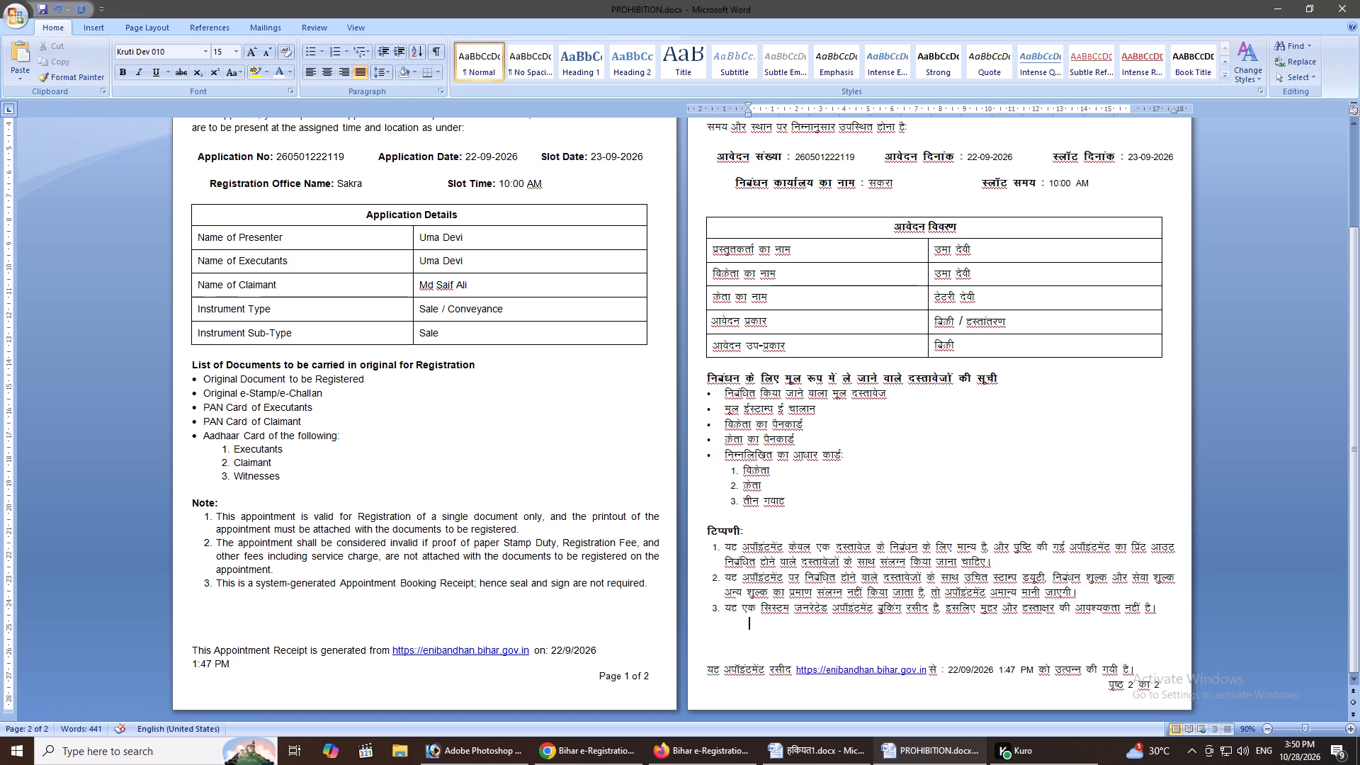
{"action": "key", "text": "ctrl+s"}
{"action": "key", "text": "ctrl+s"}
{"action": "key", "text": "ctrl+s"}
{"action": "key", "text": "ctrl+s"}
{"action": "scroll", "coordinate": [963, 616], "scroll_direction": "down", "scroll_amount": 2, "text": "ctrl"}
{"action": "scroll", "coordinate": [961, 611], "scroll_direction": "up", "scroll_amount": 2, "text": "ctrl"}
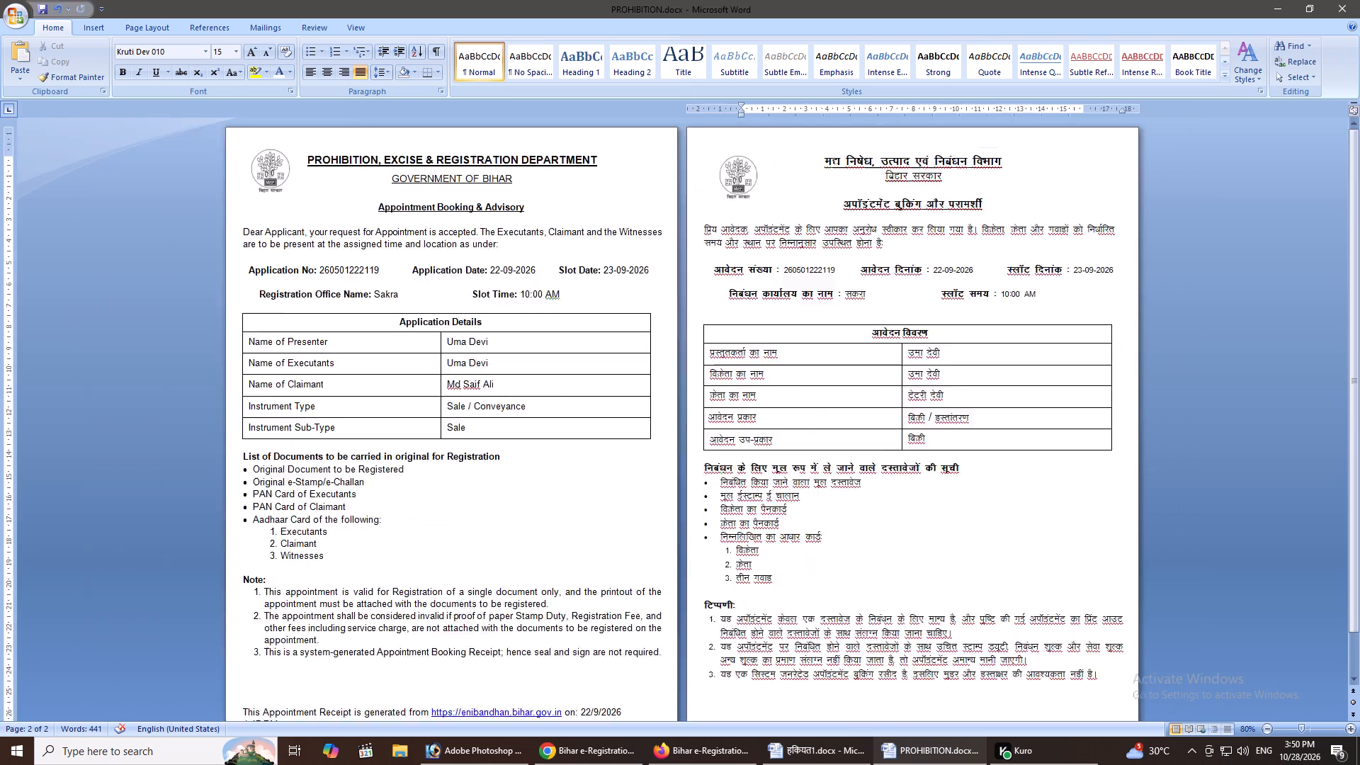
{"action": "scroll", "coordinate": [960, 611], "scroll_direction": "down", "scroll_amount": 2, "text": "ctrl"}
{"action": "key", "text": "ctrl+s"}
{"action": "key", "text": "ctrl+s"}
{"action": "key", "text": "ctrl+s"}
{"action": "key", "text": "ctrl+s"}
{"action": "key", "text": "ctrl+s"}
{"action": "key", "text": "ctrl+s"}
{"action": "scroll", "coordinate": [953, 605], "scroll_direction": "up", "scroll_amount": 2, "text": "ctrl"}
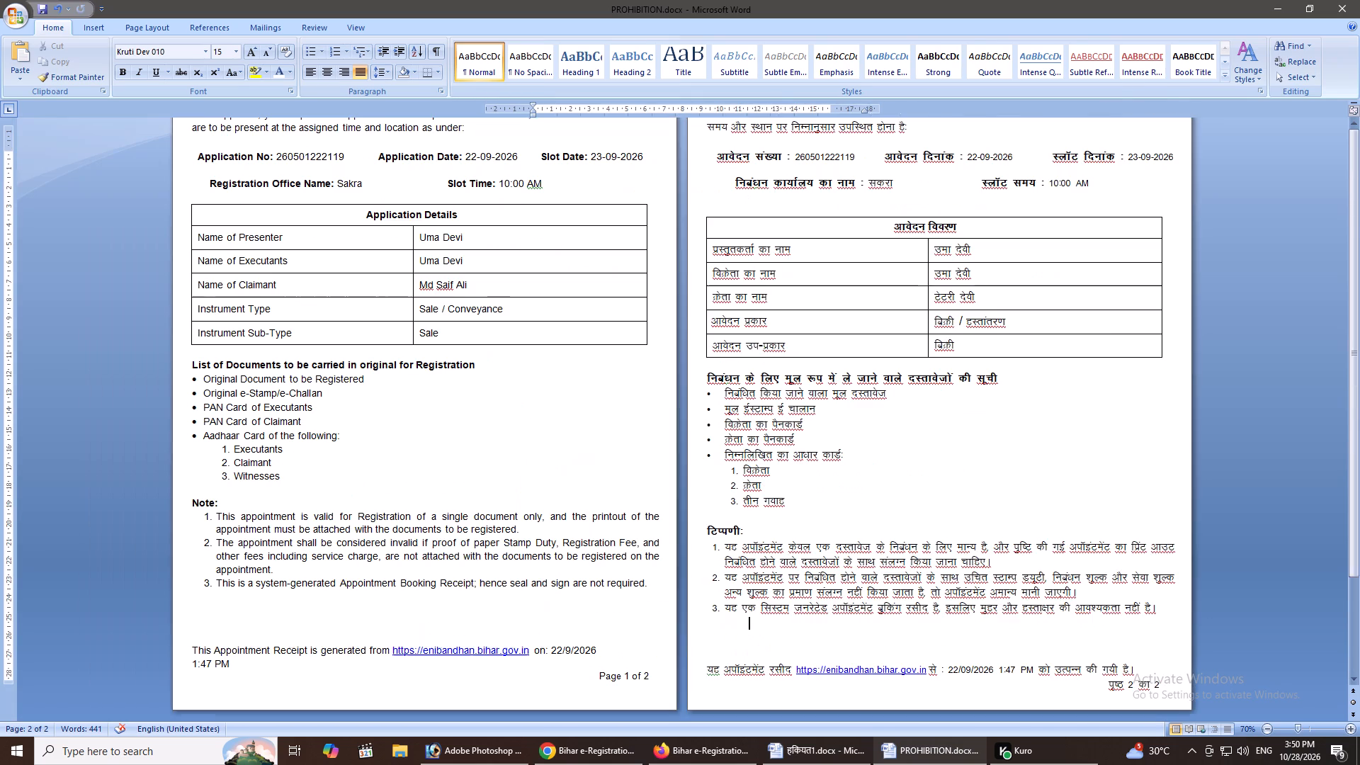
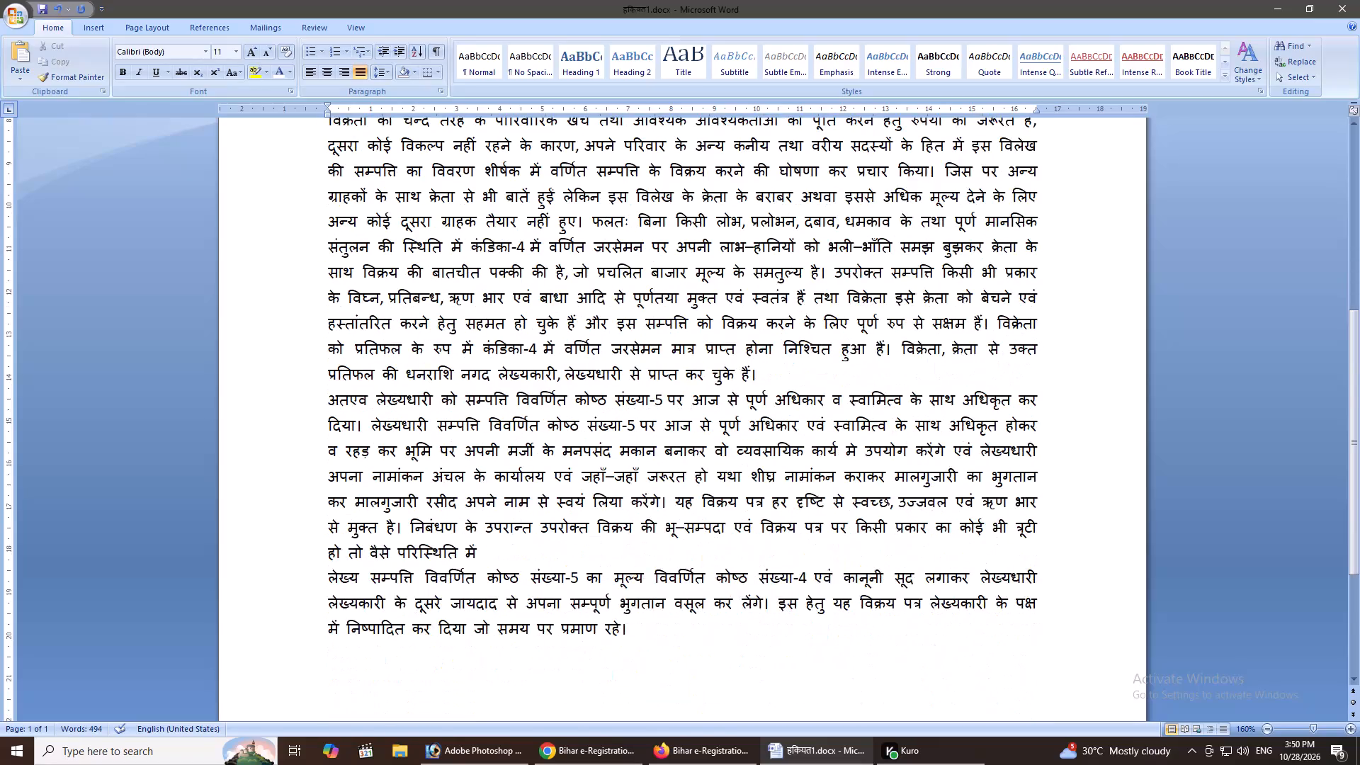
Look over the Hindi text of the हकियत document and save it.
{"action": "scroll", "coordinate": [714, 600], "scroll_direction": "down", "scroll_amount": 2}
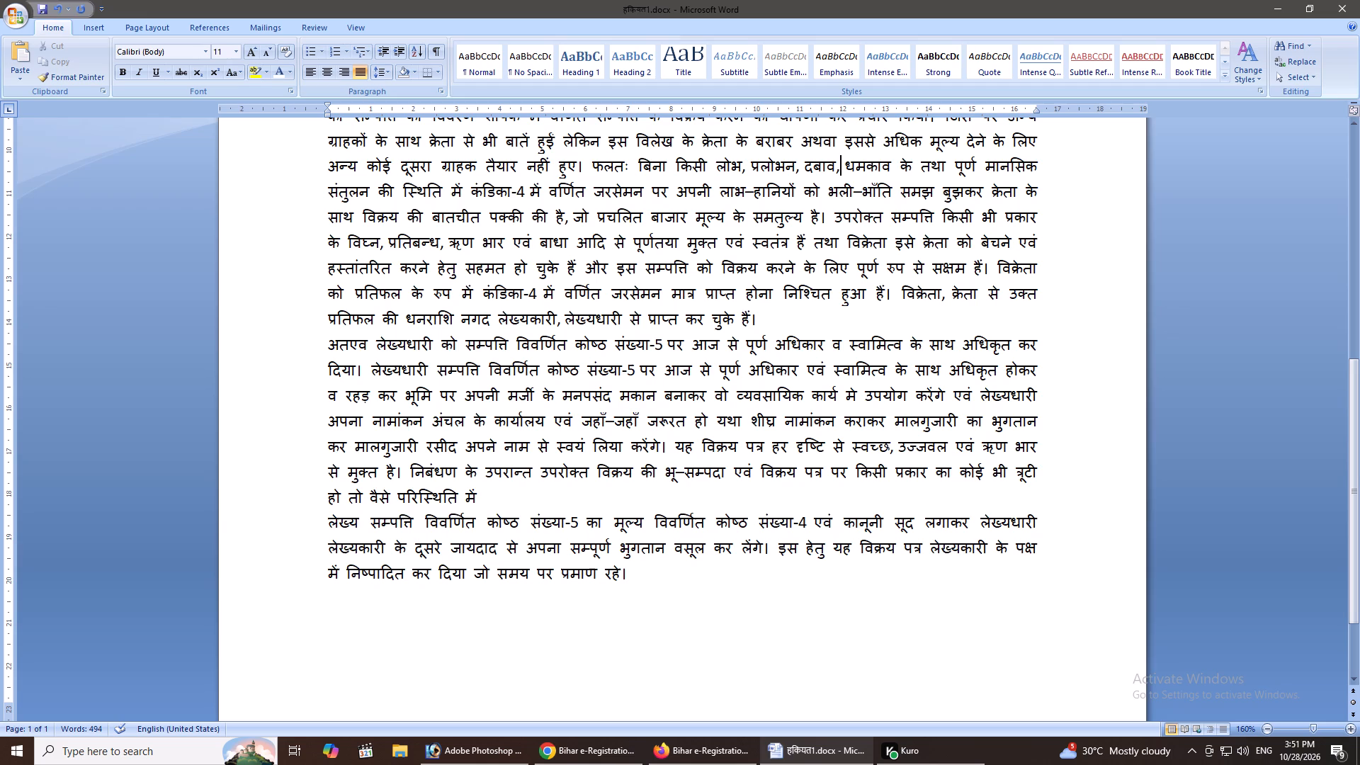
{"action": "scroll", "coordinate": [716, 495], "scroll_direction": "down", "scroll_amount": 4}
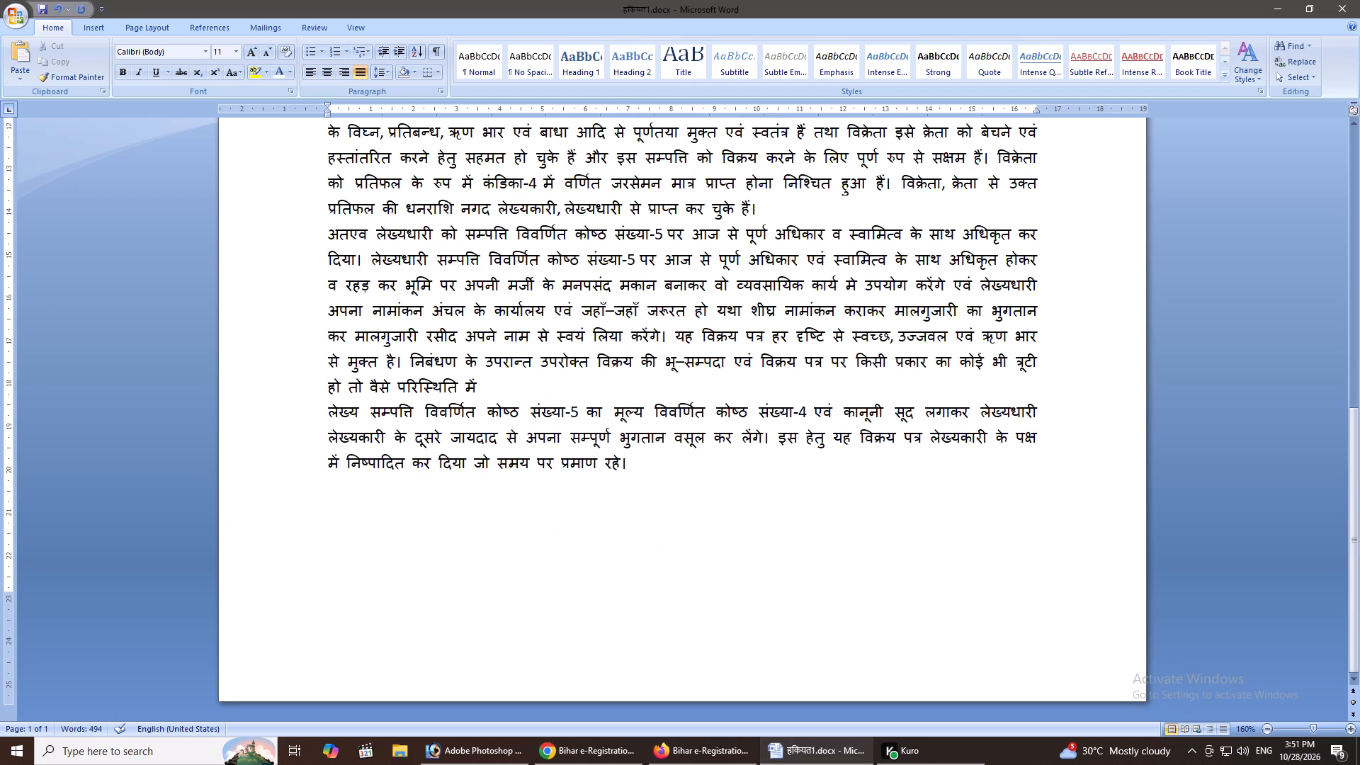
{"action": "scroll", "coordinate": [735, 688], "scroll_direction": "up", "scroll_amount": 18}
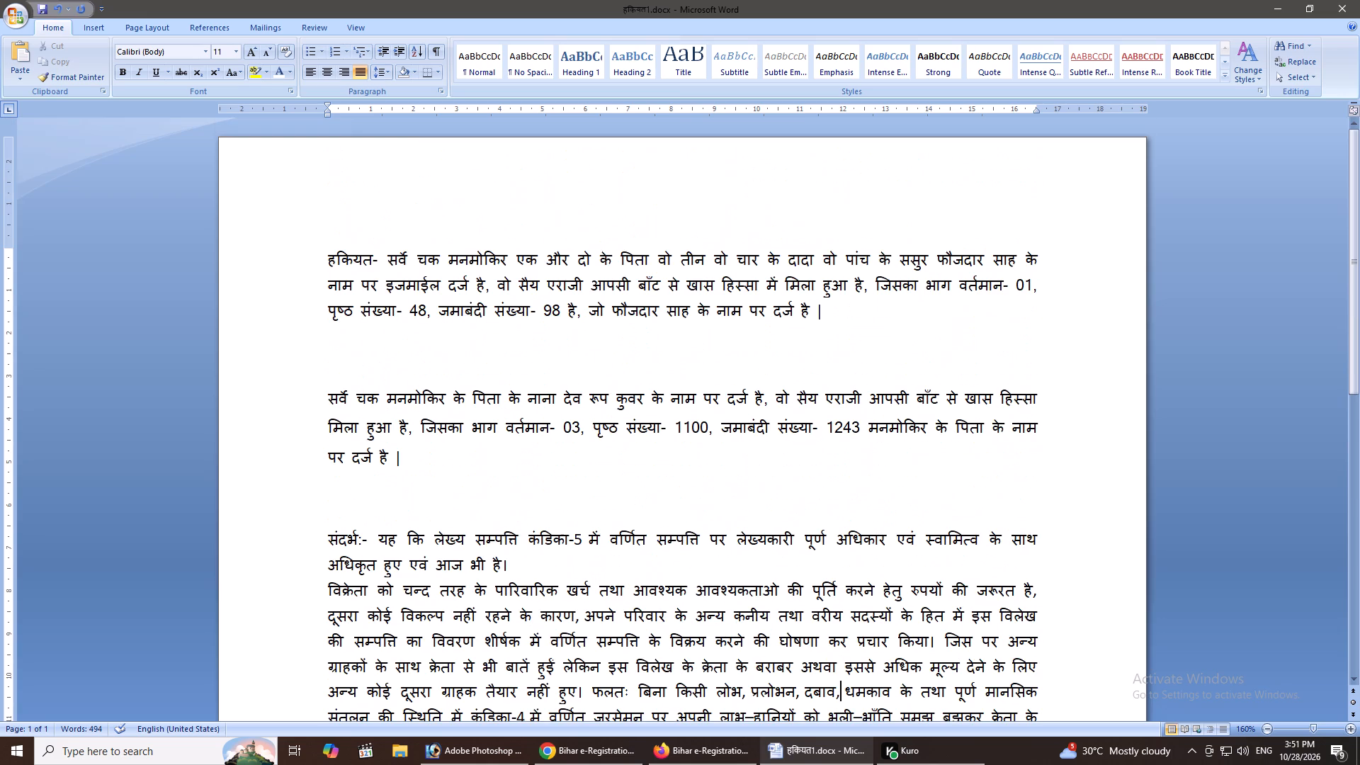
{"action": "key", "text": "ctrl+s"}
{"action": "key", "text": "ctrl+s"}
{"action": "key", "text": "ctrl+s"}
{"action": "key", "text": "ctrl+s"}
Read through the हकियत document from the land-record paragraphs to the closing lines of the sale-deed text.
{"action": "scroll", "coordinate": [583, 501], "scroll_direction": "down", "scroll_amount": 4}
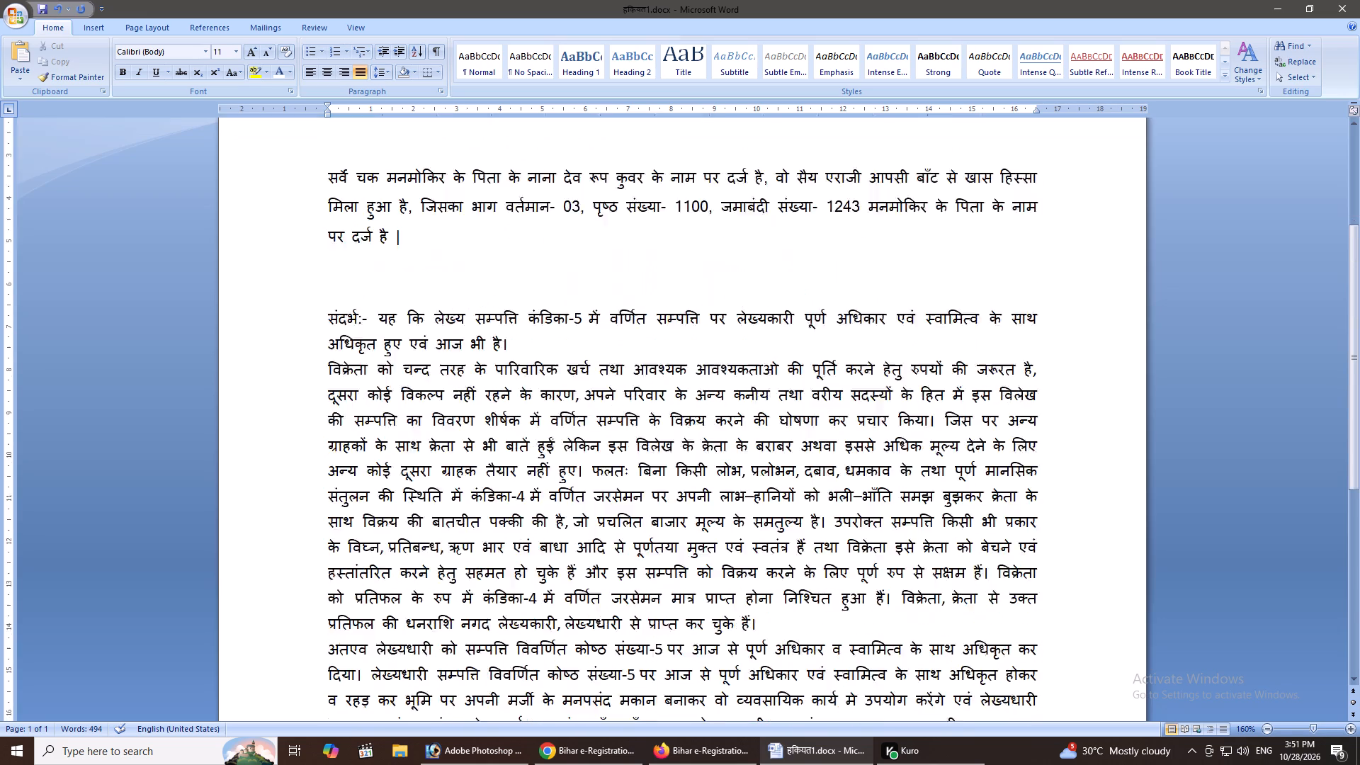
{"action": "scroll", "coordinate": [584, 507], "scroll_direction": "down", "scroll_amount": 9}
{"action": "scroll", "coordinate": [594, 564], "scroll_direction": "down", "scroll_amount": 1}
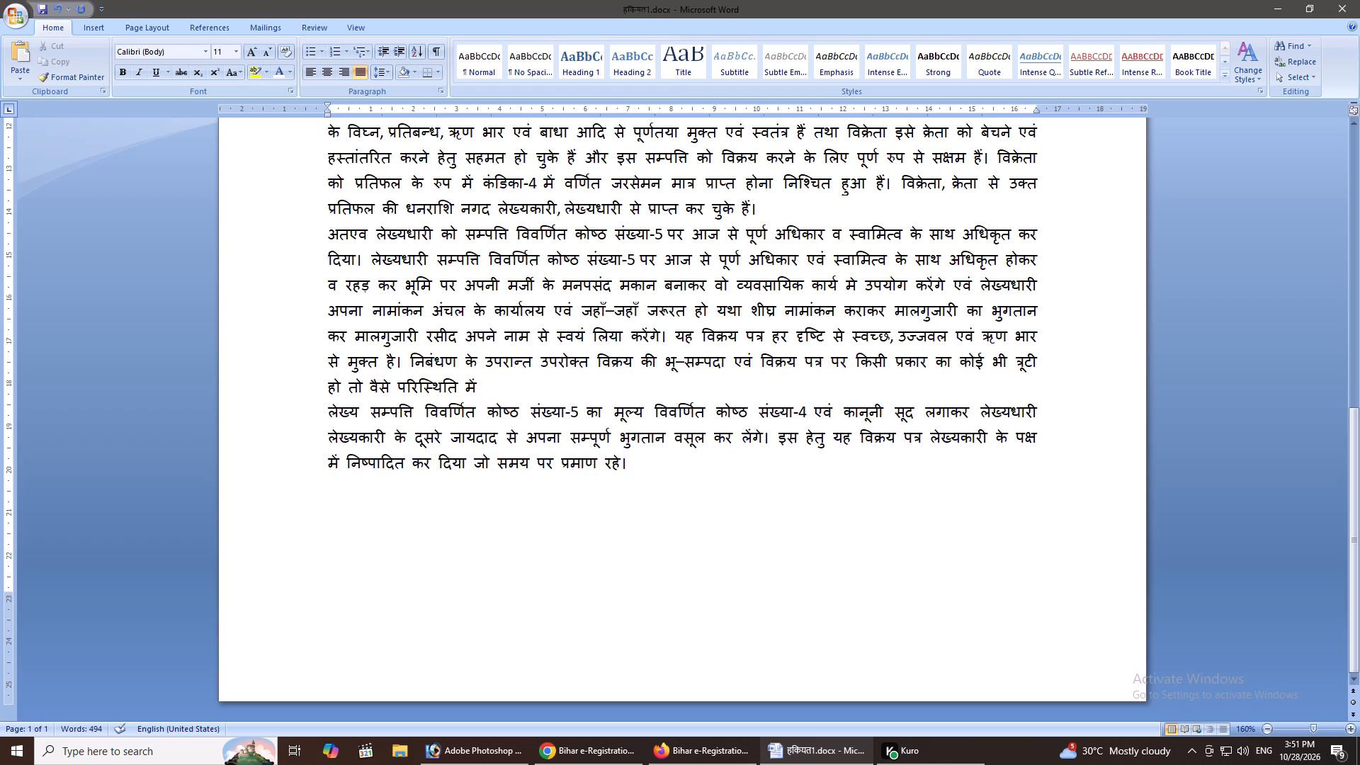
{"action": "scroll", "coordinate": [748, 594], "scroll_direction": "down", "scroll_amount": 4}
{"action": "scroll", "coordinate": [725, 601], "scroll_direction": "up", "scroll_amount": 15}
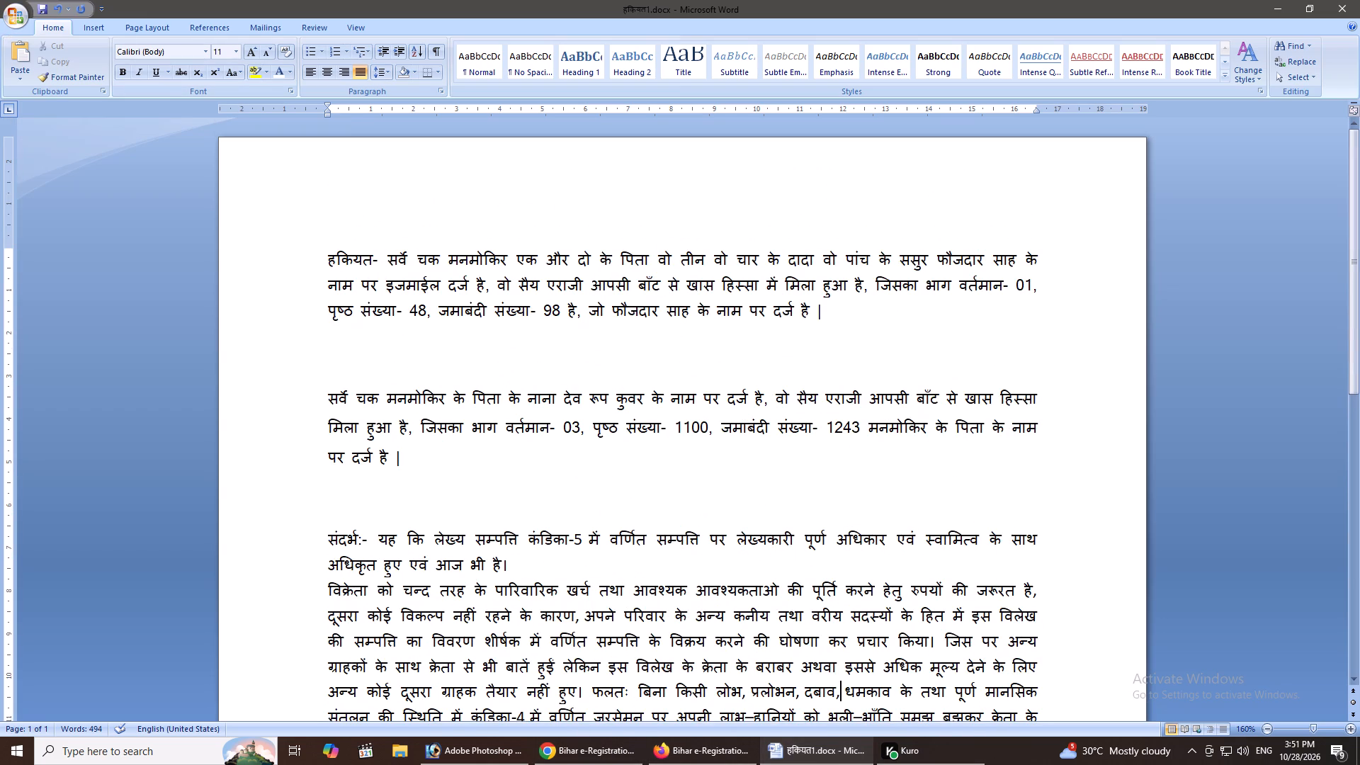
Reopen PROHIBITION.docx and check the font used in the English page's headings, introduction and Application Details title.
{"action": "key", "text": "ctrl+shift+t"}
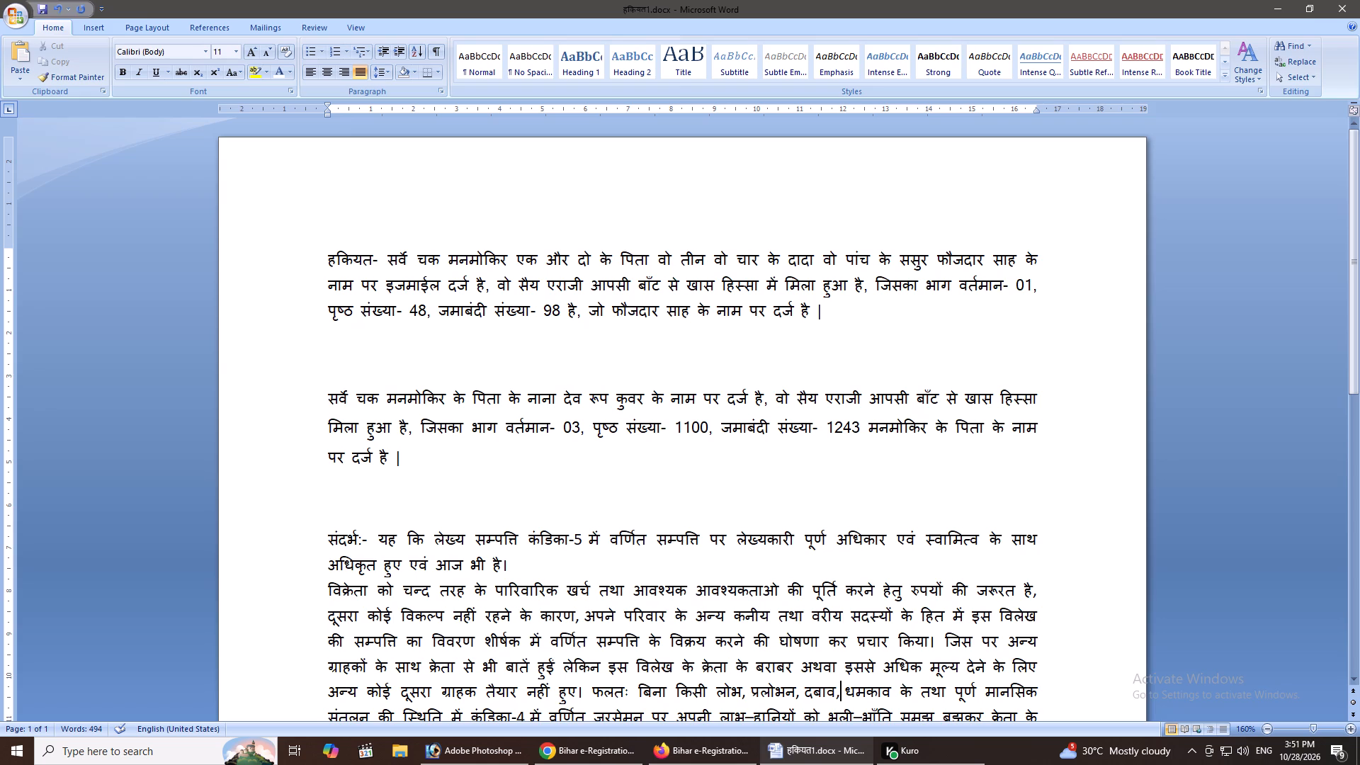
{"action": "left_click", "coordinate": [22, 12]}
{"action": "left_click", "coordinate": [171, 58]}
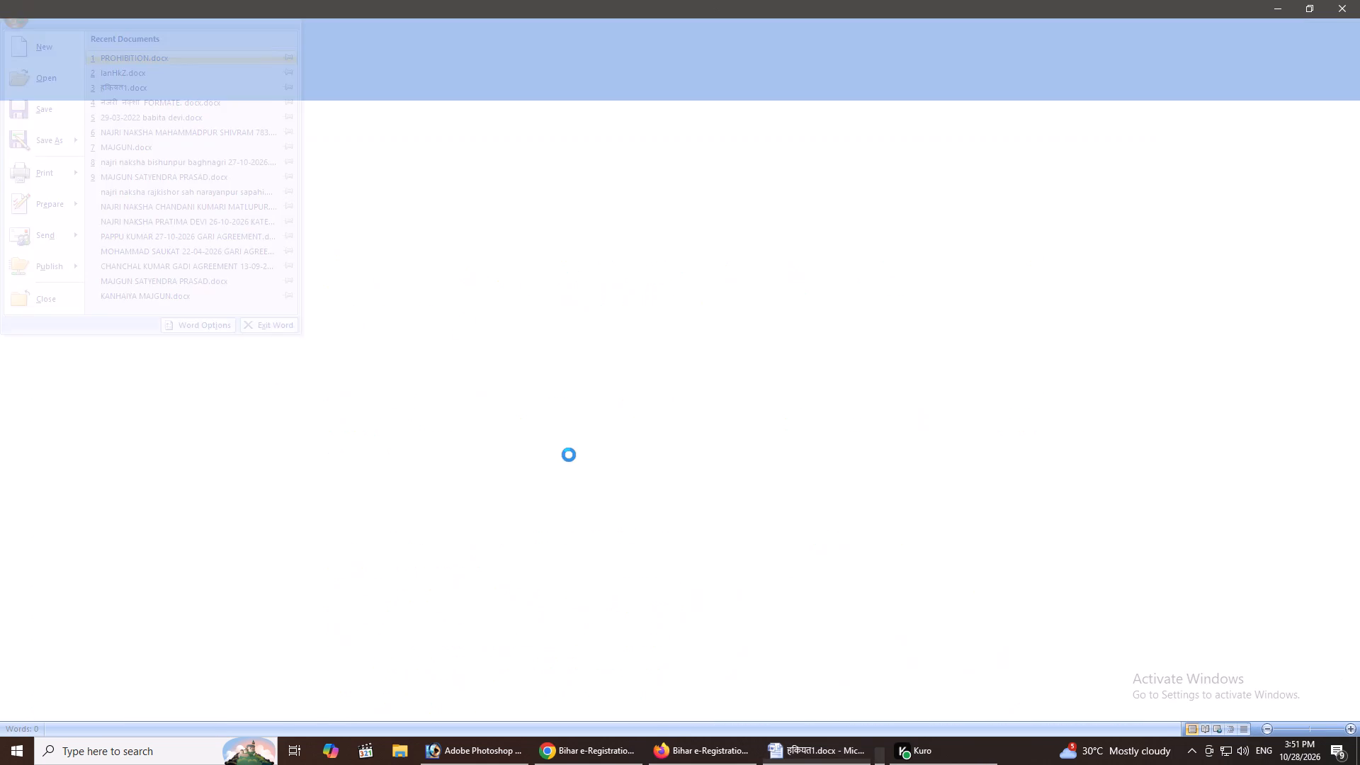
{"action": "scroll", "coordinate": [639, 438], "scroll_direction": "up", "scroll_amount": 4, "text": "ctrl"}
{"action": "left_click", "coordinate": [676, 460]}
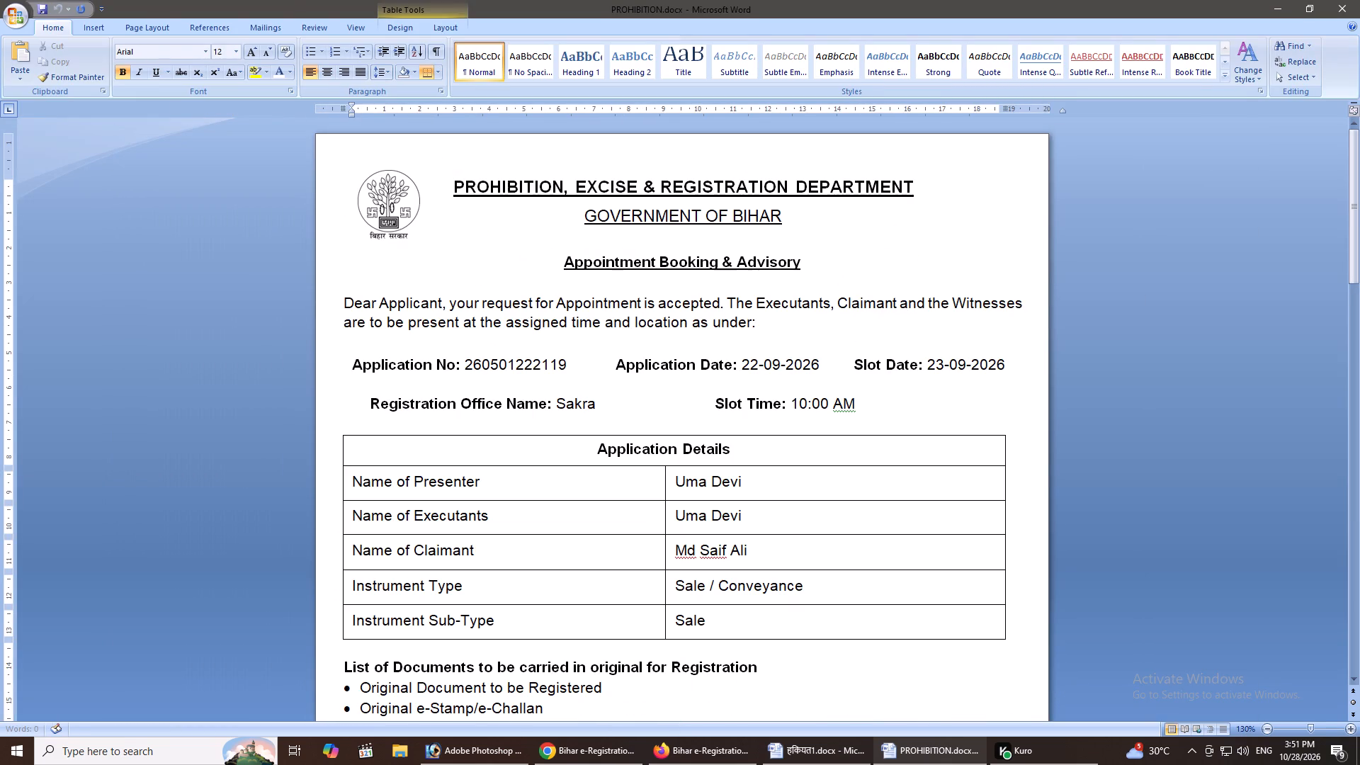
{"action": "left_click", "coordinate": [604, 228]}
{"action": "left_click", "coordinate": [606, 283]}
{"action": "left_click", "coordinate": [584, 309]}
{"action": "left_click", "coordinate": [596, 269]}
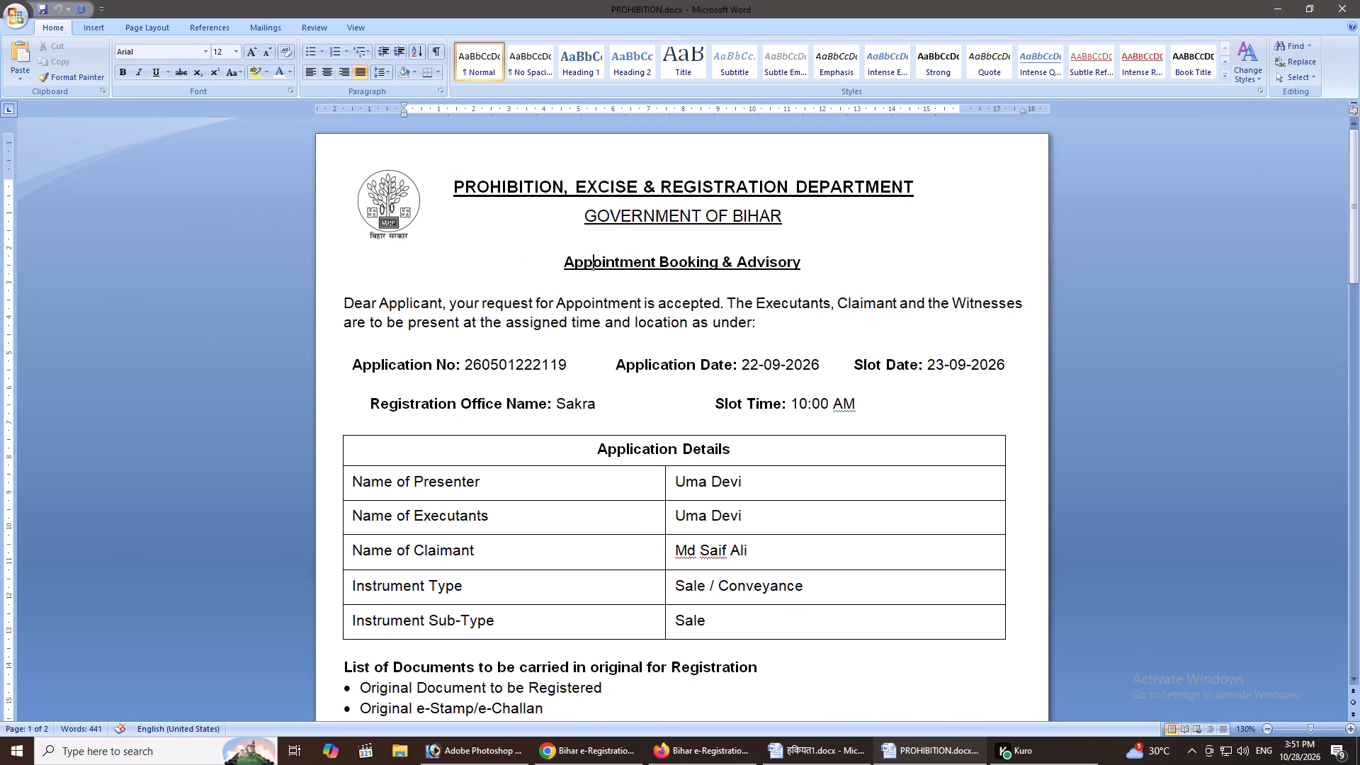
{"action": "left_click", "coordinate": [613, 189]}
{"action": "left_click", "coordinate": [638, 449]}
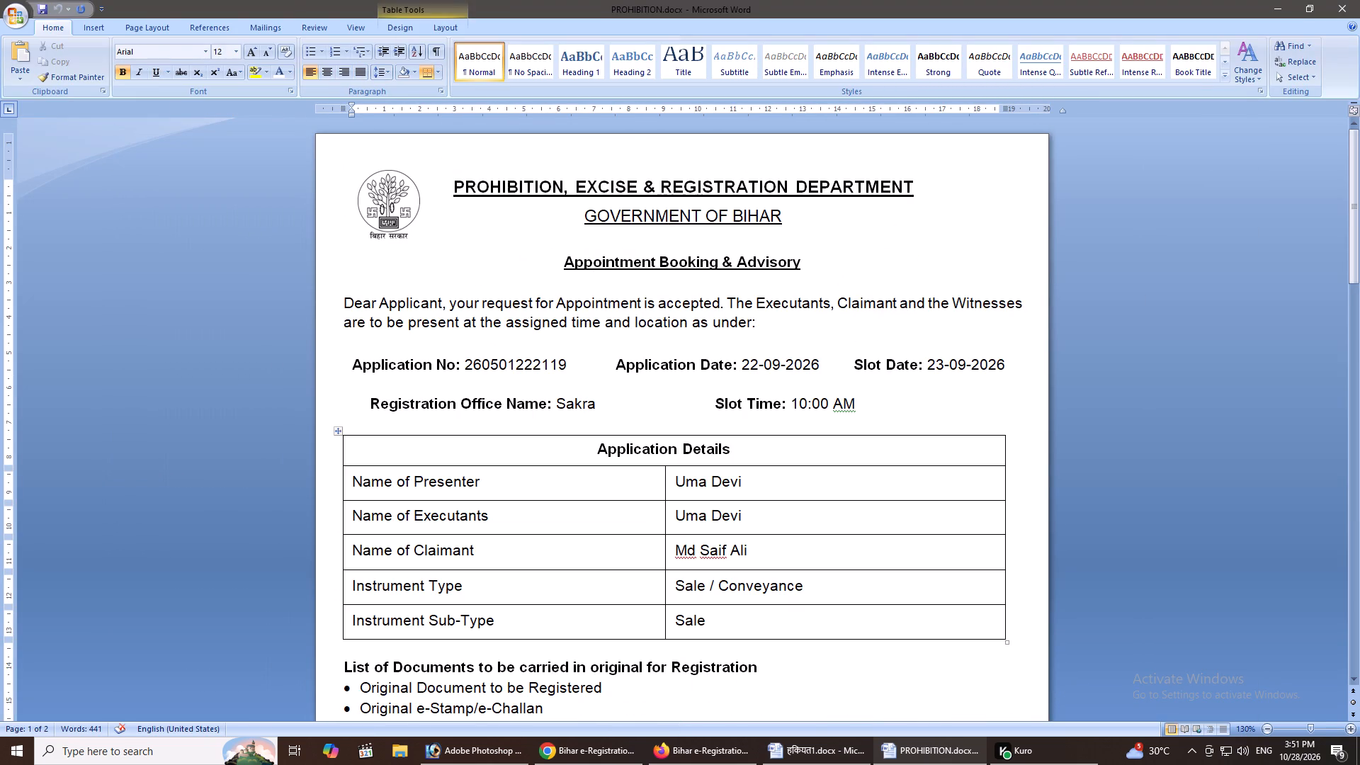
Set all the text of the English page, from the department heading to the page-number line, in Arial.
{"action": "key", "text": "ctrl+a"}
{"action": "scroll", "coordinate": [639, 446], "scroll_direction": "down", "scroll_amount": 8}
{"action": "left_click", "coordinate": [635, 450]}
{"action": "scroll", "coordinate": [566, 481], "scroll_direction": "up", "scroll_amount": 6}
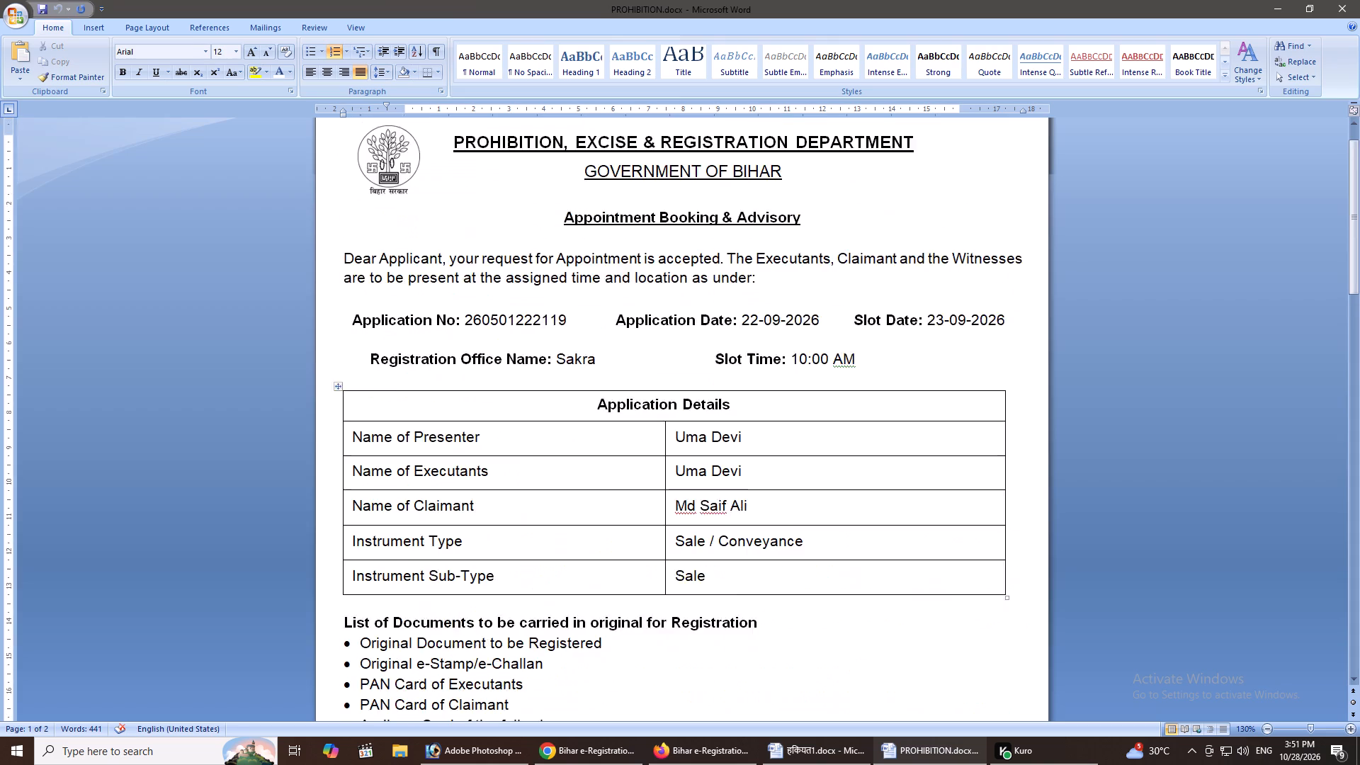
{"action": "scroll", "coordinate": [555, 471], "scroll_direction": "up", "scroll_amount": 5}
{"action": "left_click_drag", "start_coordinate": [446, 188], "coordinate": [942, 579]}
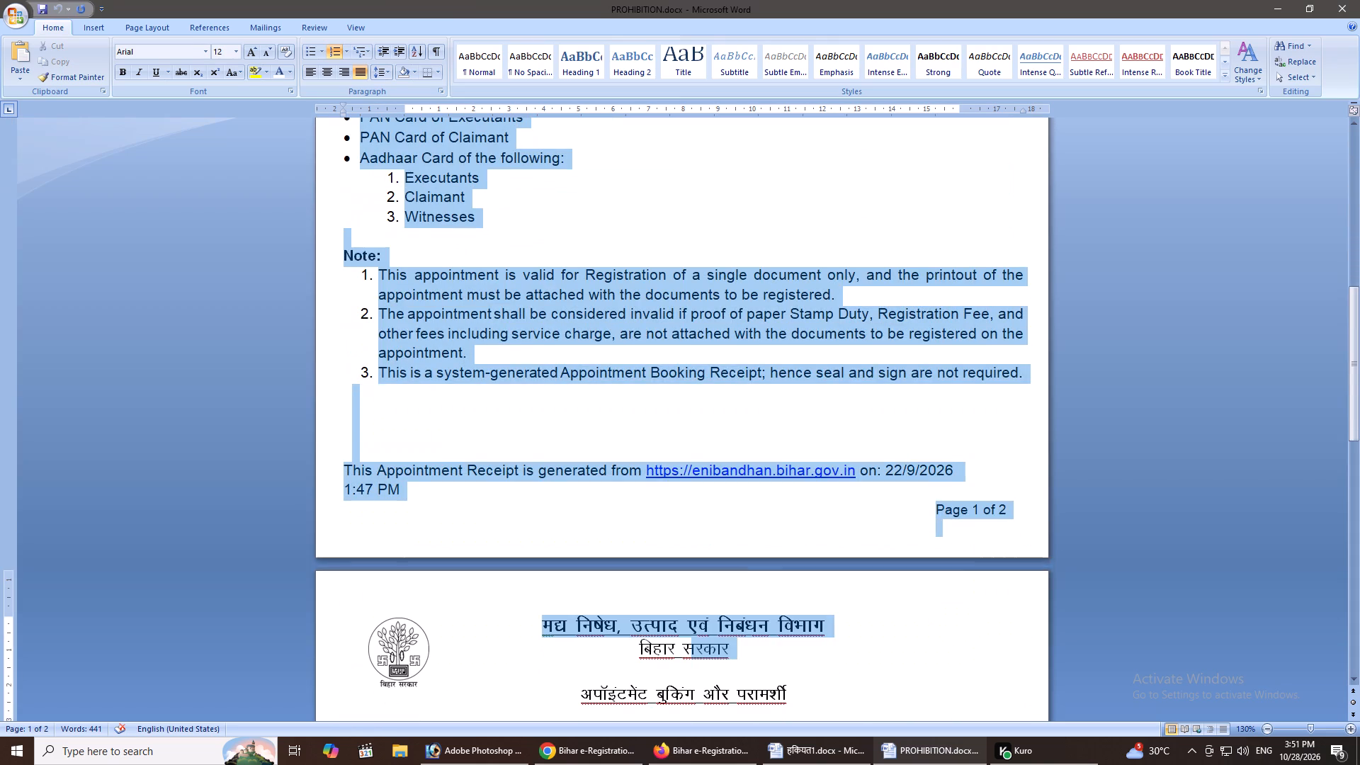
{"action": "left_click_drag", "start_coordinate": [942, 579], "coordinate": [1005, 521]}
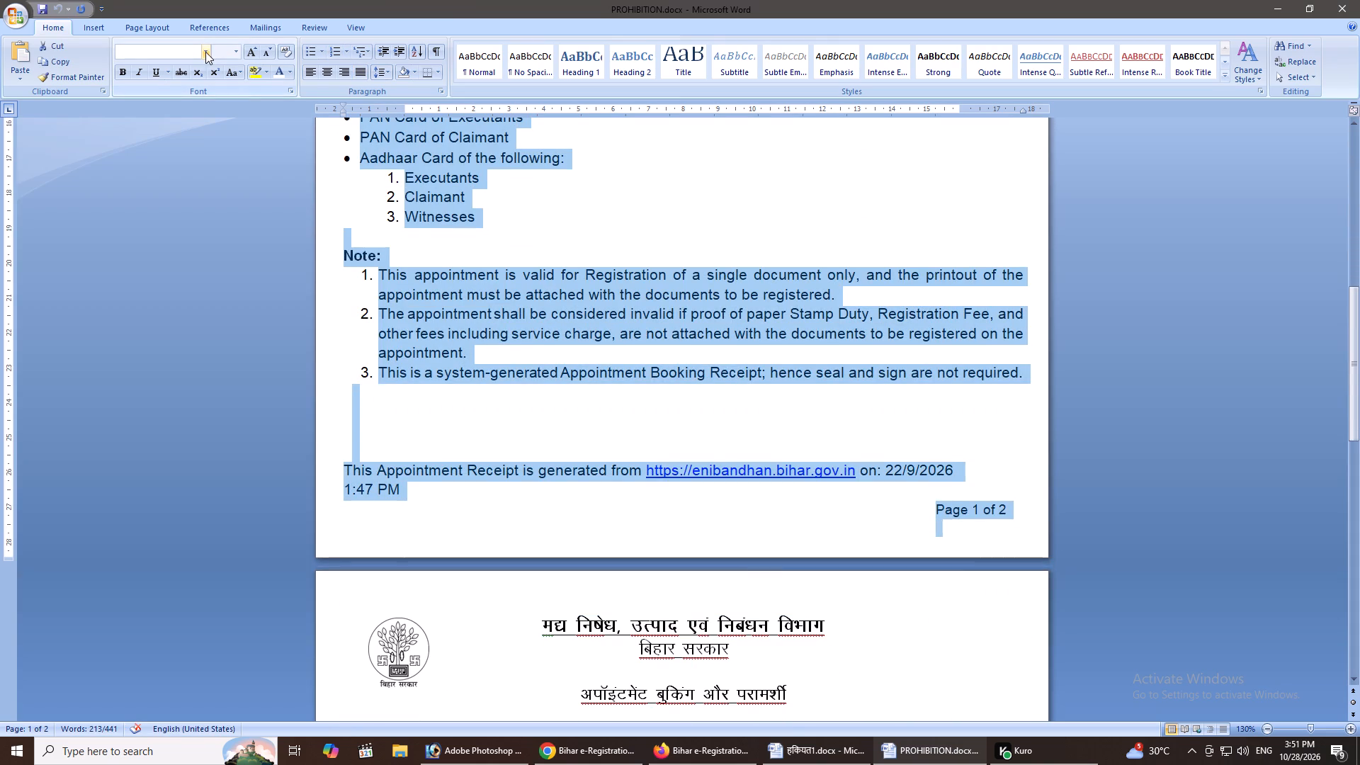
{"action": "left_click", "coordinate": [206, 52]}
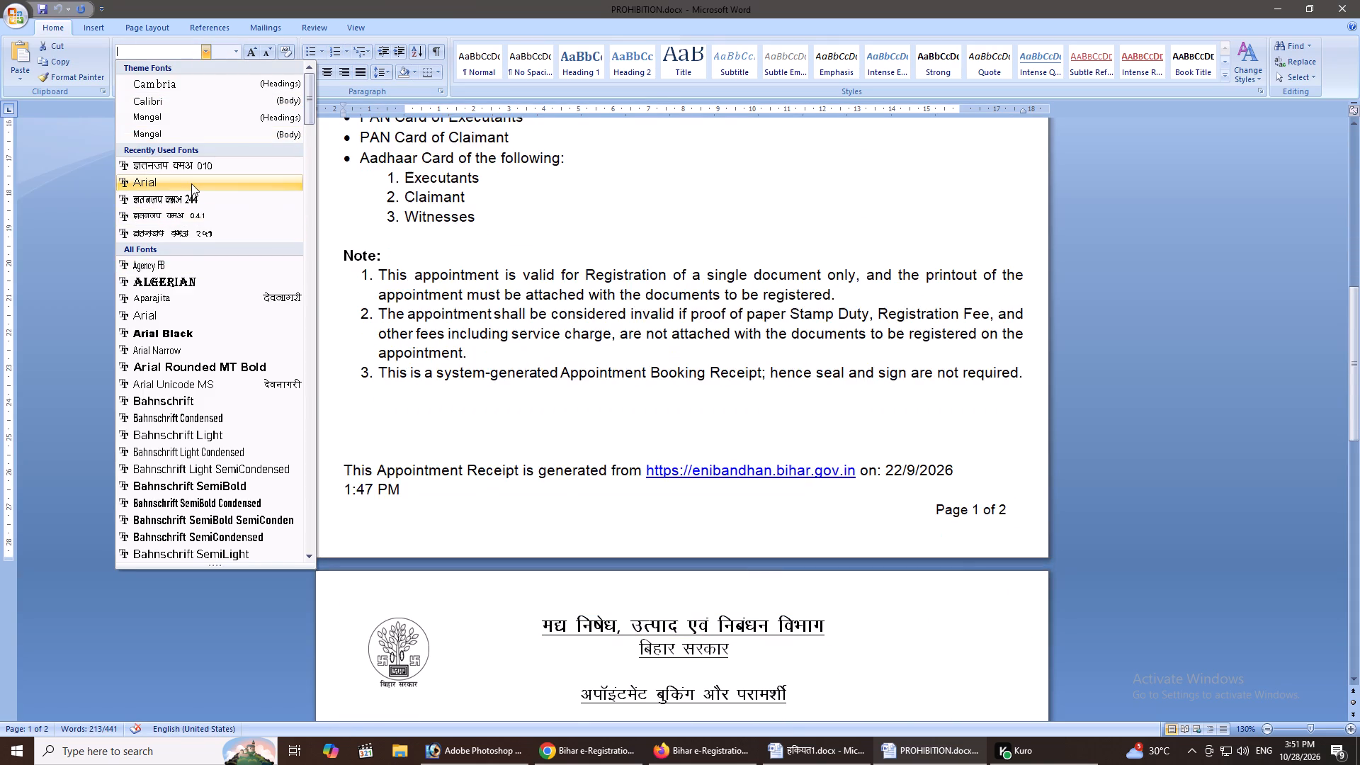
{"action": "left_click", "coordinate": [191, 183]}
{"action": "left_click", "coordinate": [653, 375]}
Look over the English and Hindi pages side by side and save PROHIBITION.docx.
{"action": "scroll", "coordinate": [633, 386], "scroll_direction": "down", "scroll_amount": 1}
{"action": "scroll", "coordinate": [633, 386], "scroll_direction": "up", "scroll_amount": 2}
{"action": "scroll", "coordinate": [628, 387], "scroll_direction": "down", "scroll_amount": 4, "text": "ctrl"}
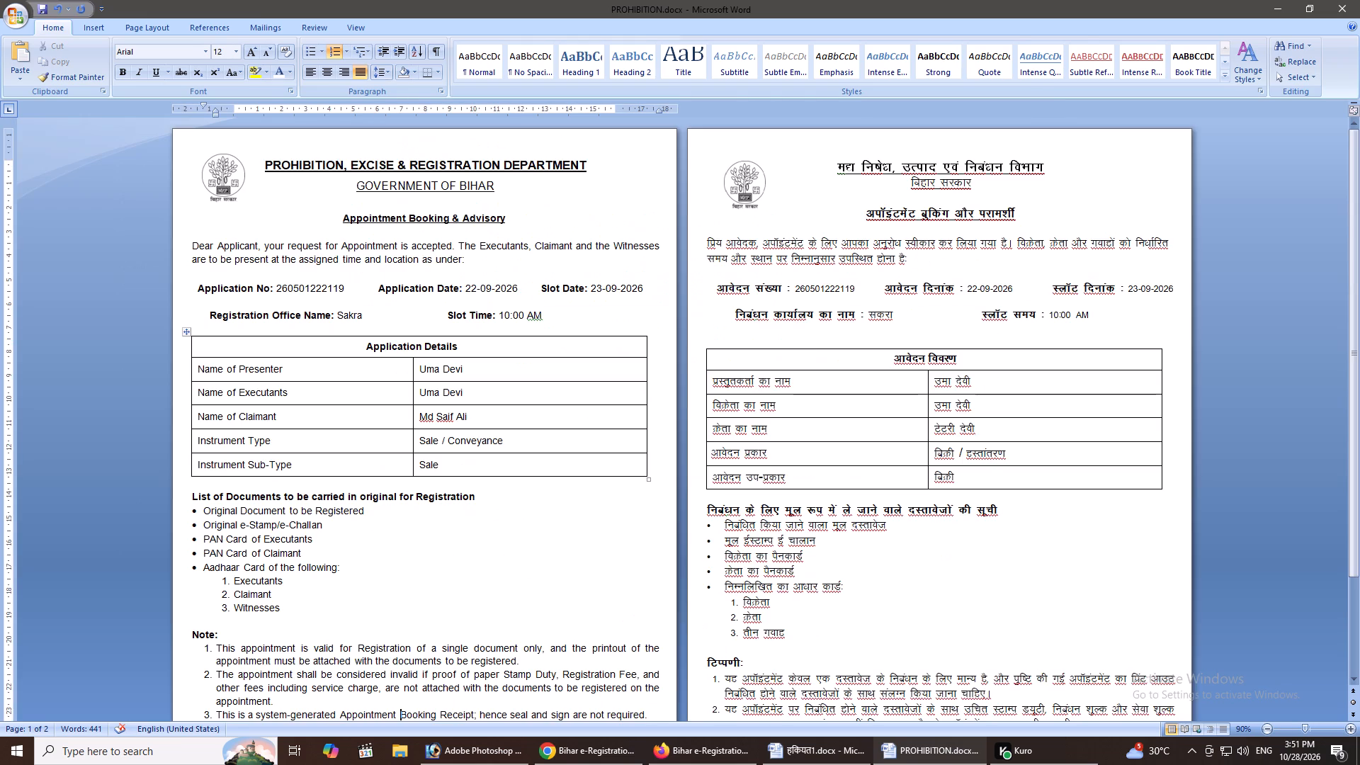
{"action": "scroll", "coordinate": [554, 417], "scroll_direction": "down", "scroll_amount": 8}
{"action": "scroll", "coordinate": [552, 424], "scroll_direction": "up", "scroll_amount": 4}
{"action": "key", "text": "ctrl+s"}
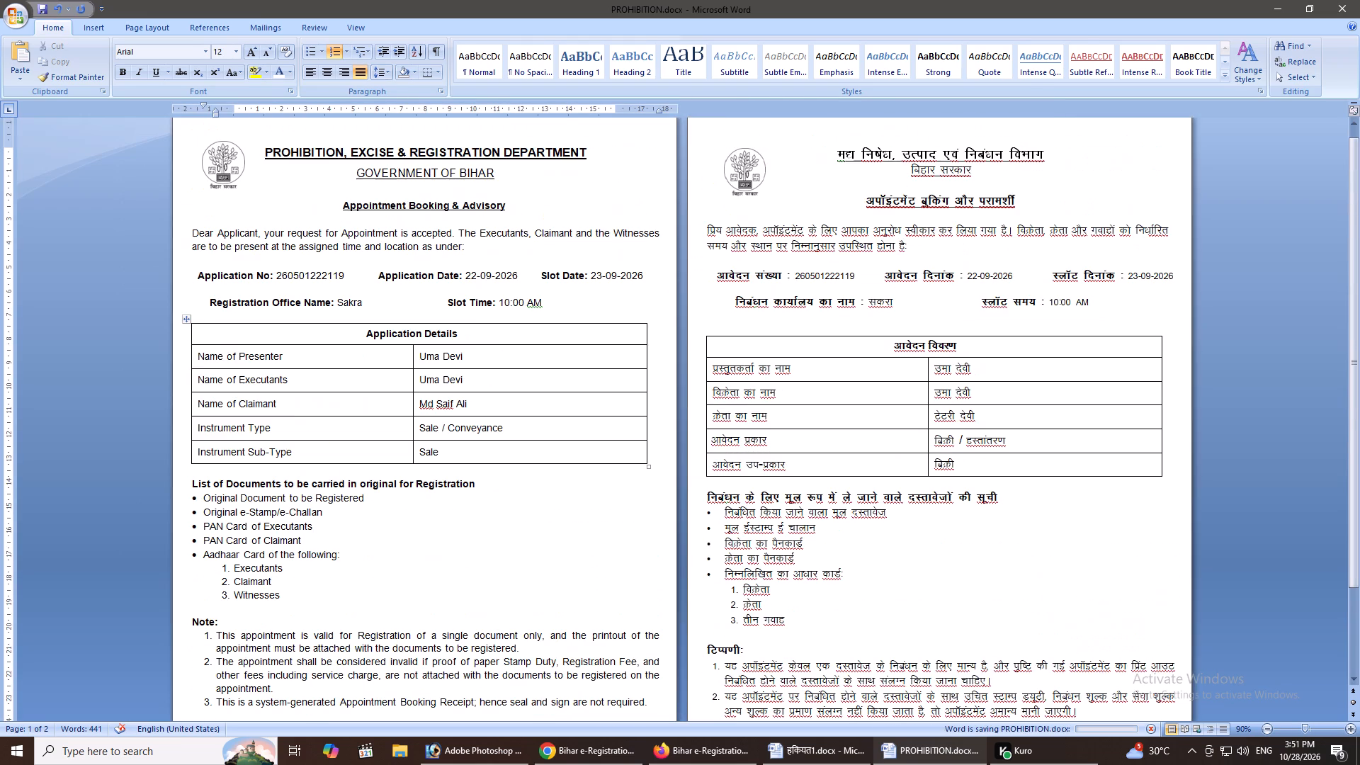
{"action": "key", "text": "ctrl+s"}
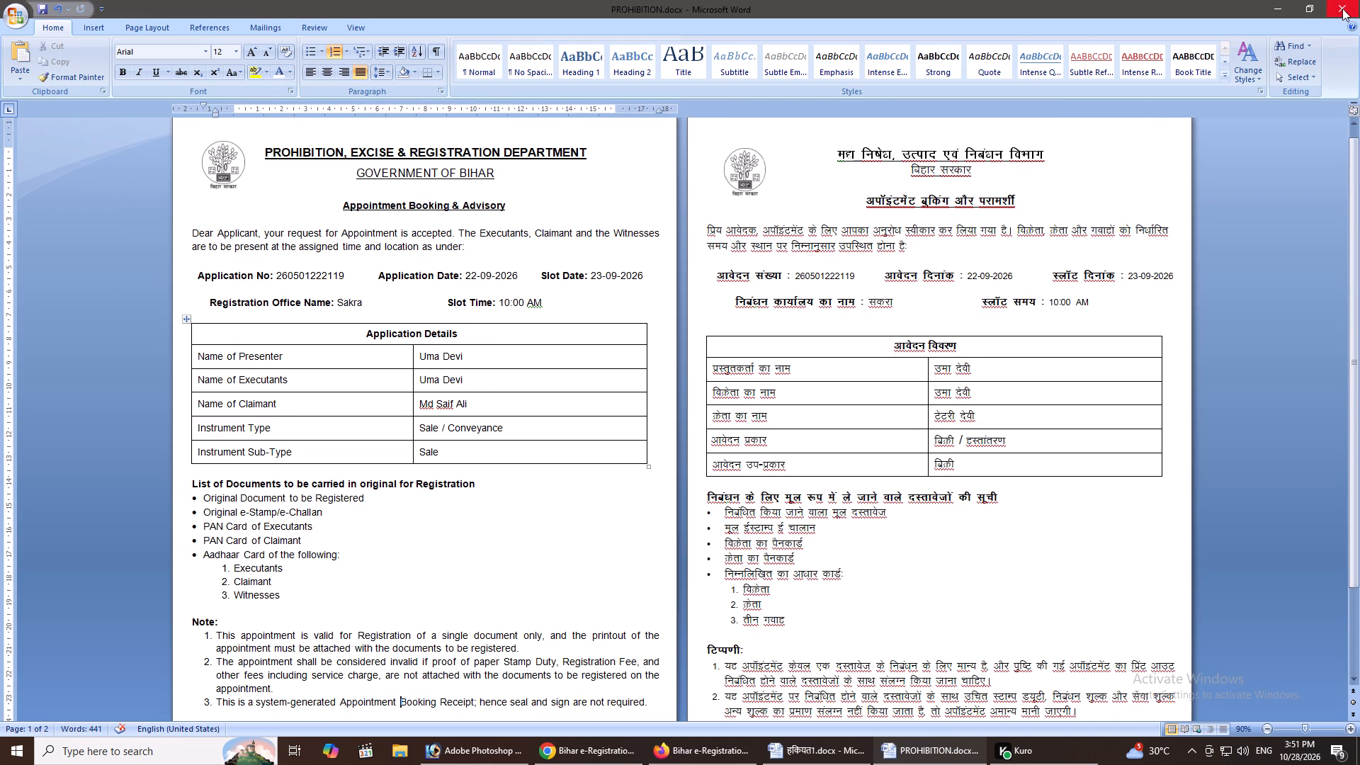
Create a new blank document and close PROHIBITION.docx.
{"action": "key", "text": "ctrl+n"}
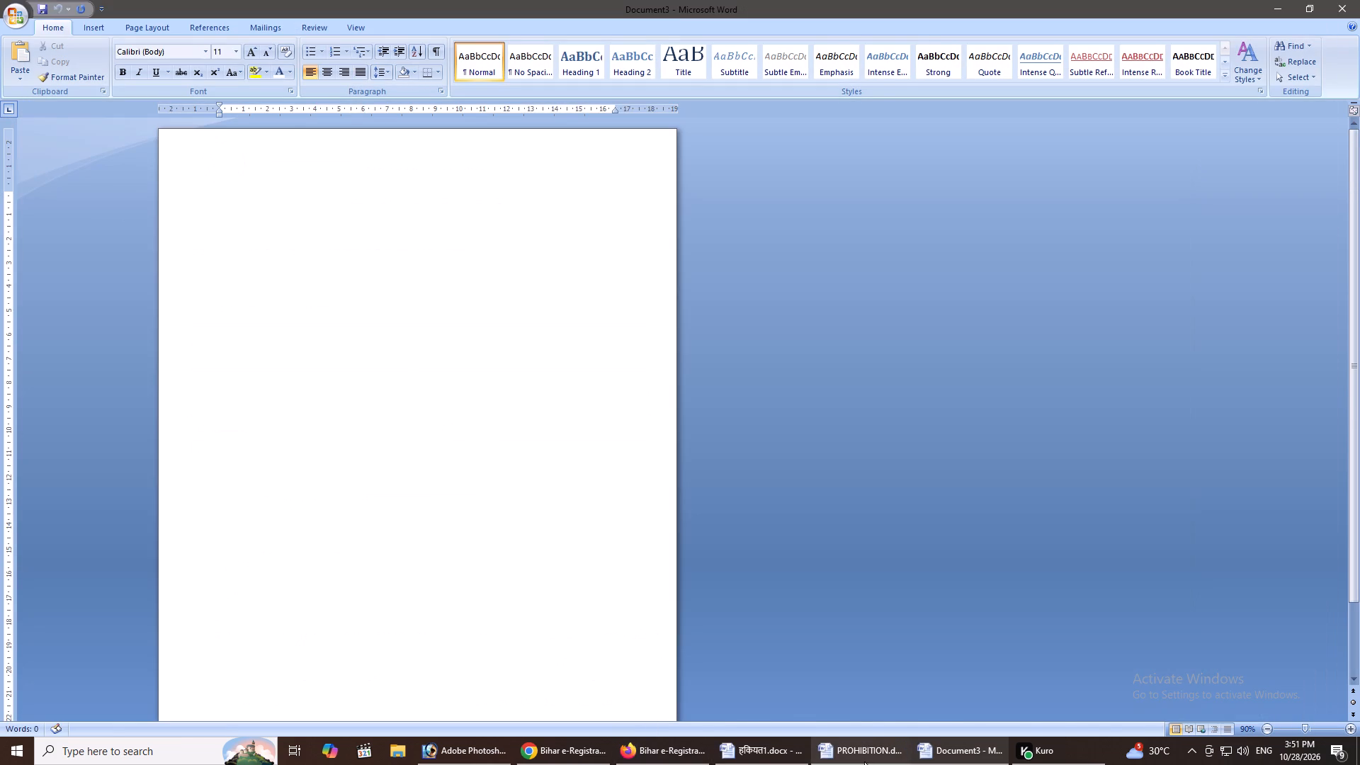
{"action": "left_click", "coordinate": [860, 757]}
{"action": "left_click", "coordinate": [1354, 15]}
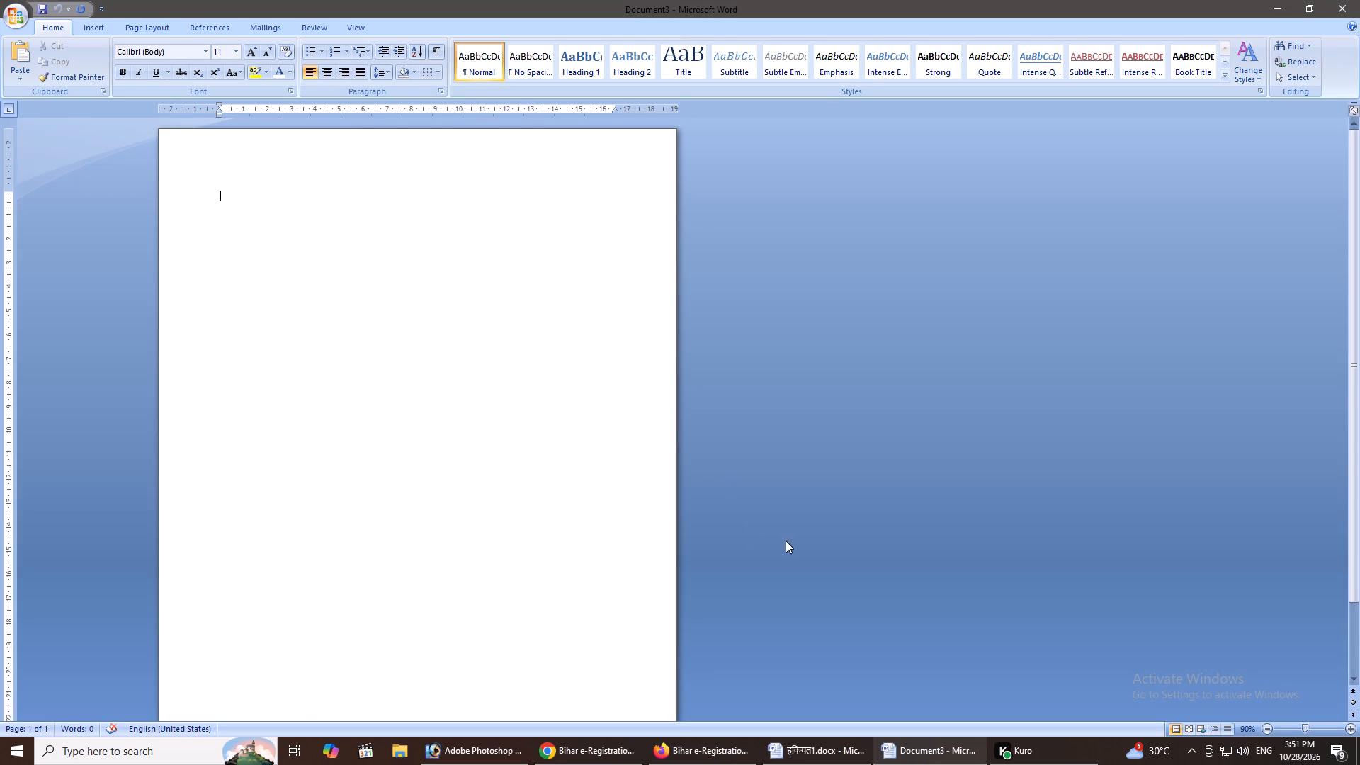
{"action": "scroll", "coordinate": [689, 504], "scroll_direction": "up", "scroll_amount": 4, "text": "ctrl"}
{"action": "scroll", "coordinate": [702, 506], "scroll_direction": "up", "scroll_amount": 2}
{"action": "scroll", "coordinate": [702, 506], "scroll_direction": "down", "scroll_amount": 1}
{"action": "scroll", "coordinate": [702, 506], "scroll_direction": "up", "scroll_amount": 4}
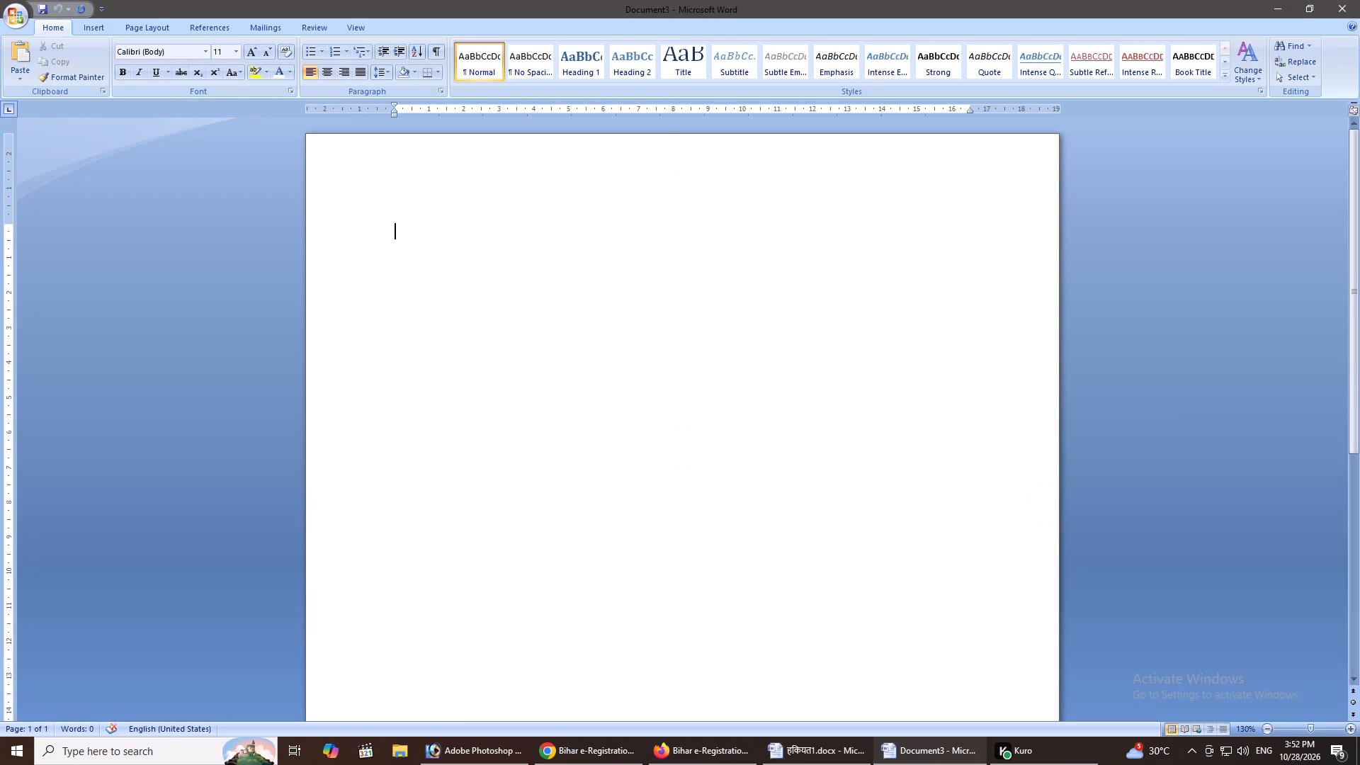